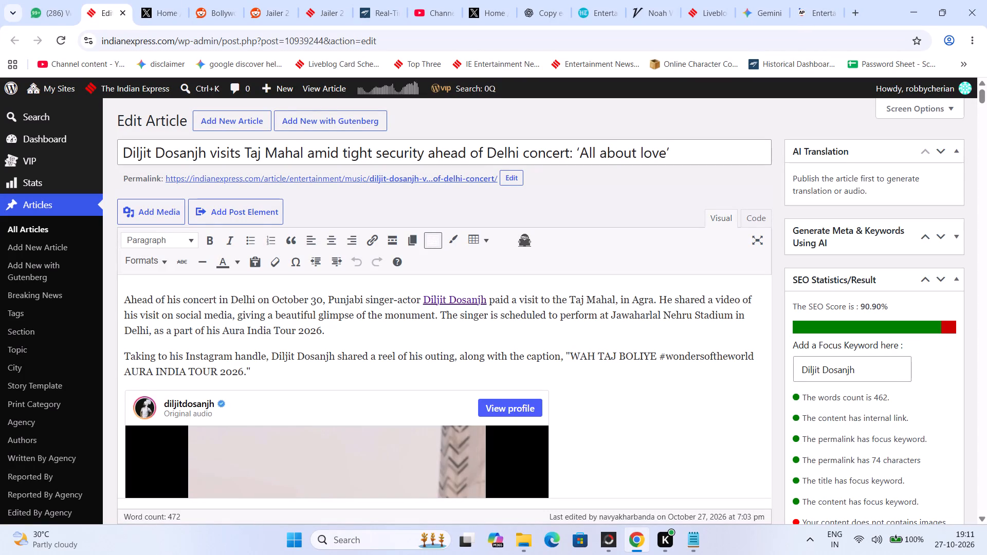
Delete the word "the" before "Taj Mahal" in the article's opening paragraph.
left_click_drag(568, 298, 552, 297)
left_click_drag(552, 297, 552, 297)
key("BackSpace")
key("BackSpace")
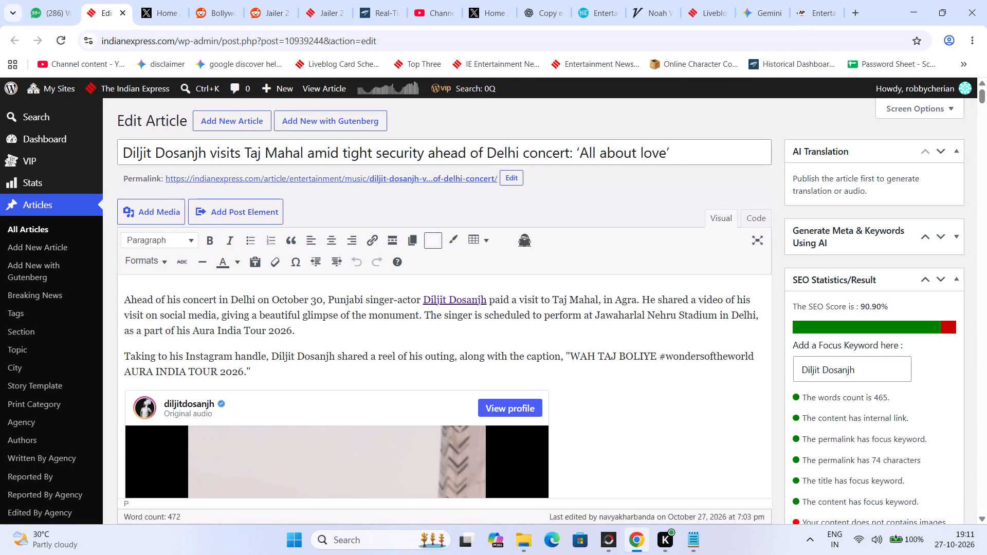
Delete the comma after "Taj Mahal" in the article's opening paragraph.
left_click(600, 299)
key("BackSpace")
left_click(552, 308)
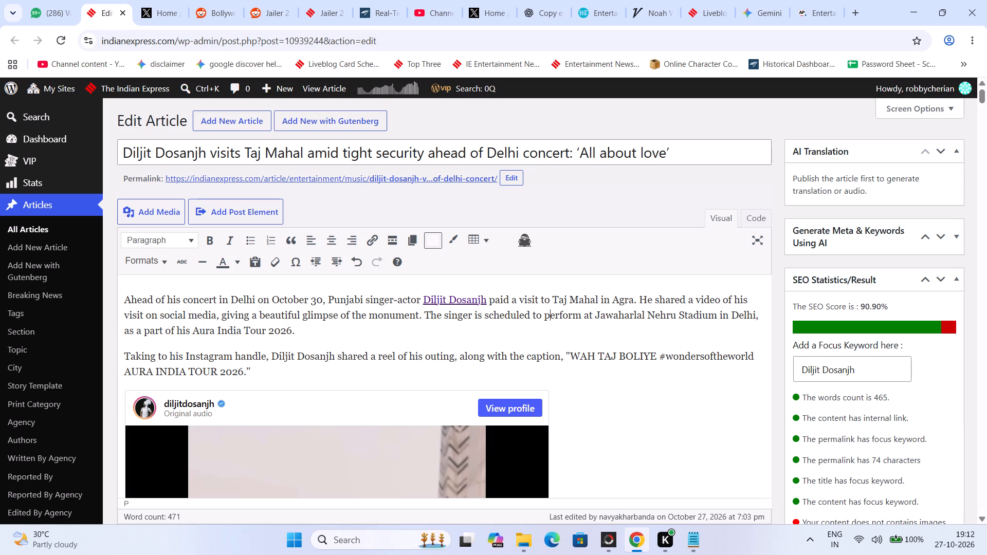
left_click_drag(426, 312, 435, 324)
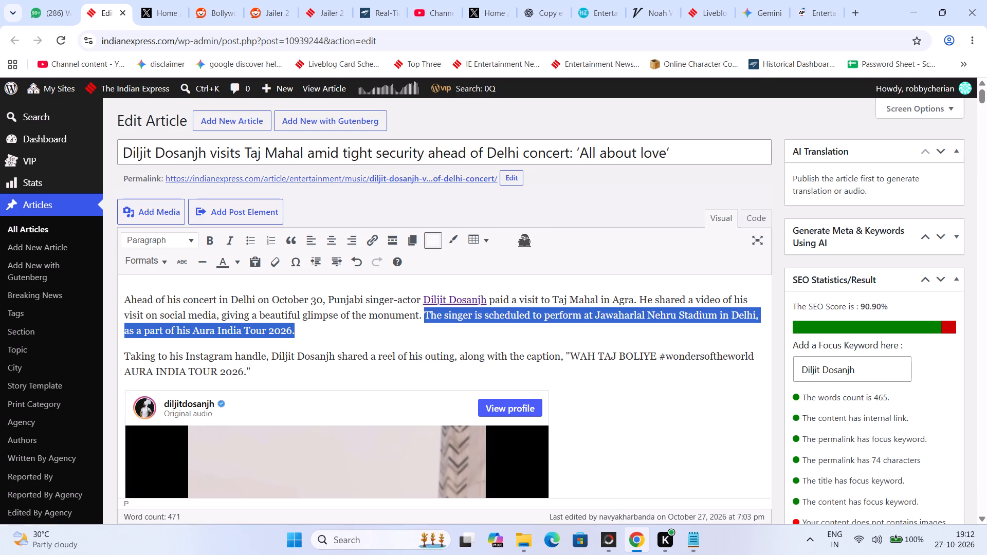
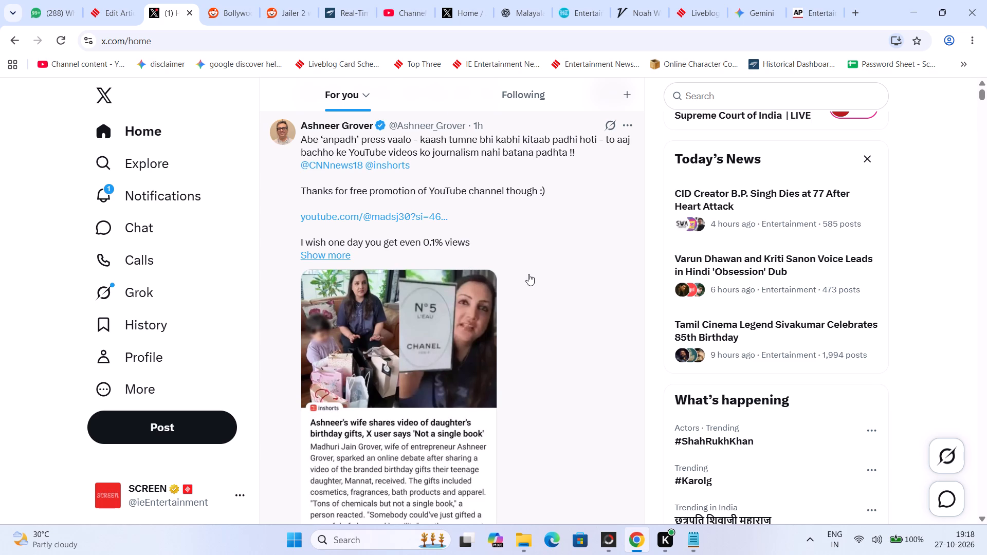
scroll(528, 274, "down", 1)
Open the YouTube channel linked in Ashneer Grover's post and look through its latest videos.
left_click(410, 147)
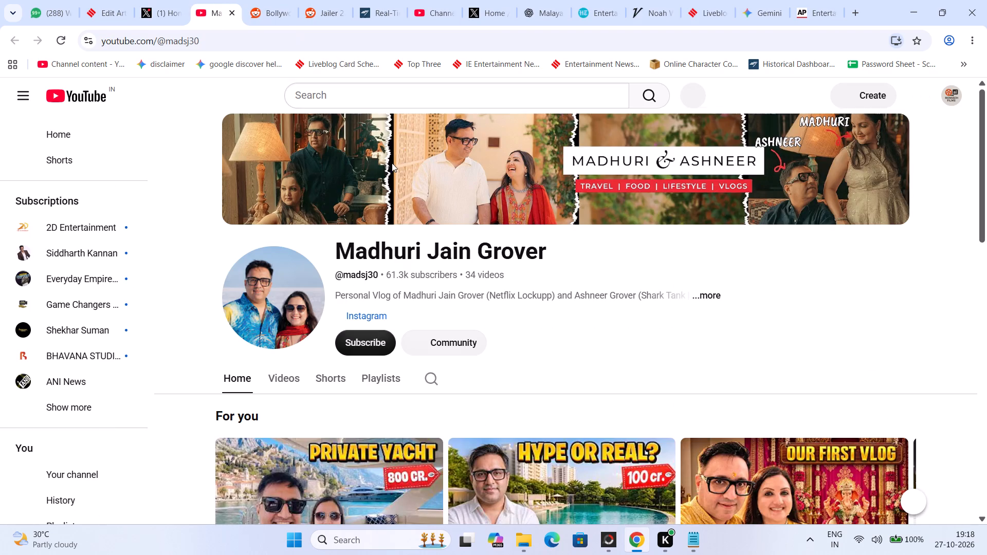
scroll(371, 230, "down", 2)
left_click(292, 249)
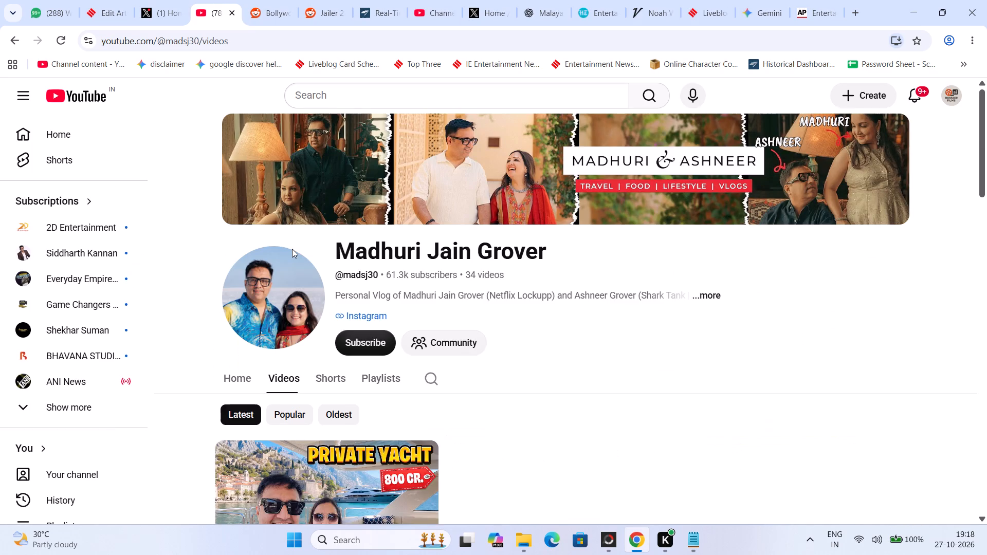
scroll(292, 249, "down", 7)
scroll(292, 249, "up", 4)
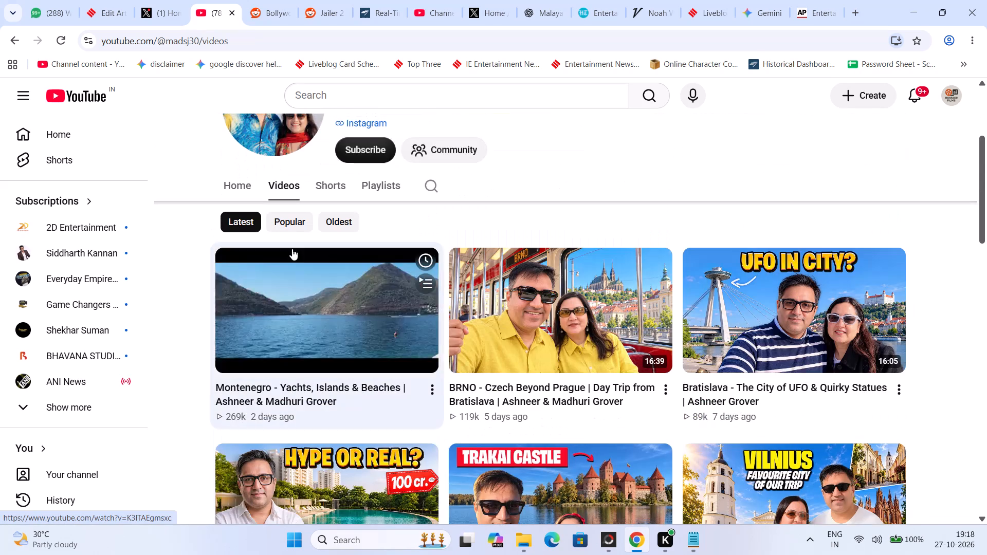
Return to X, open Ashneer Grover's full post about CNNnews18 and inshorts, and read it along with its replies.
left_click(142, 0)
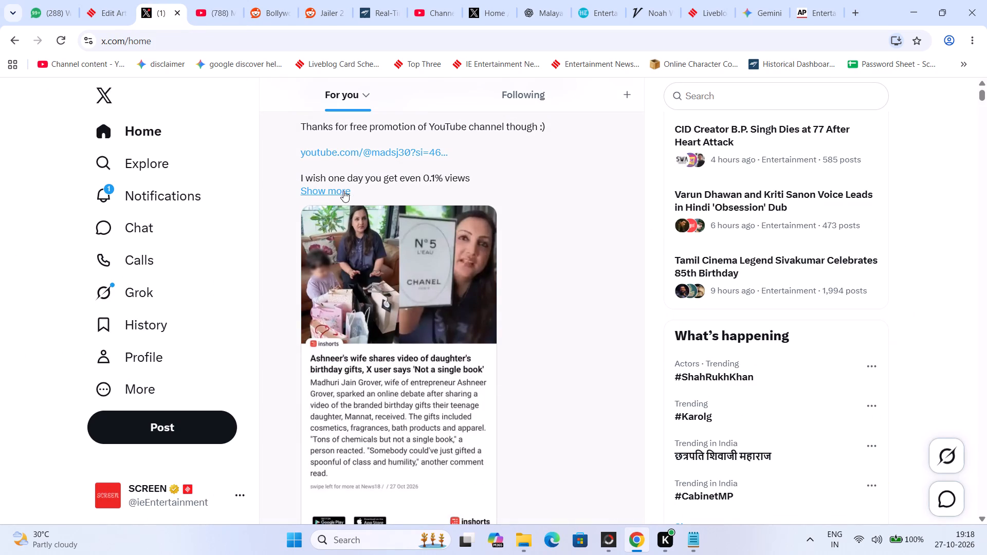
left_click(348, 183)
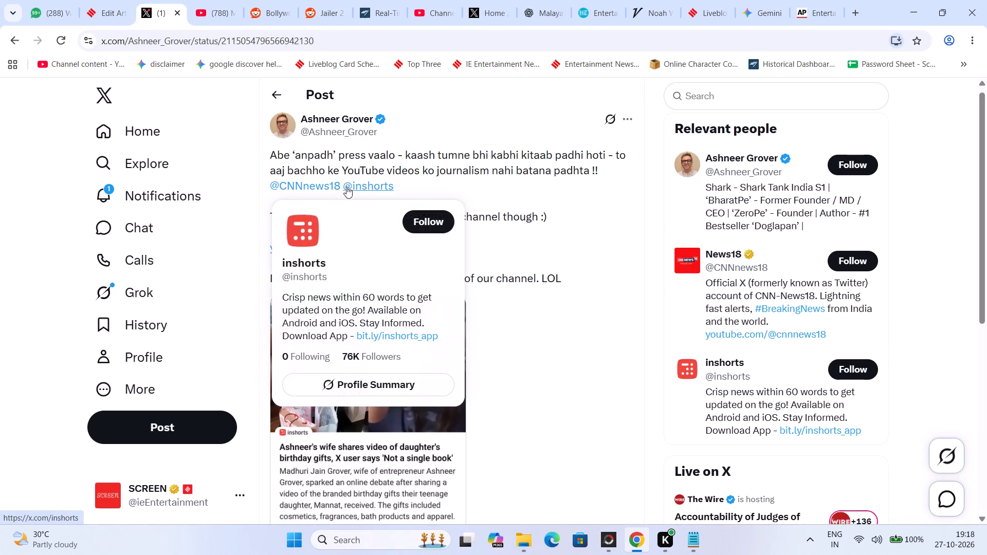
scroll(518, 241, "down", 3)
scroll(518, 242, "up", 2)
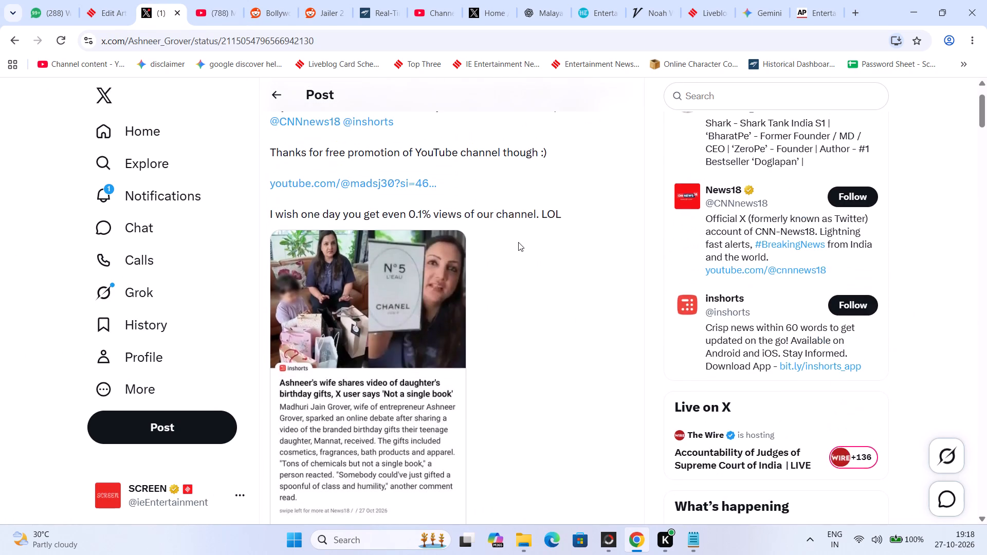
scroll(518, 242, "down", 3)
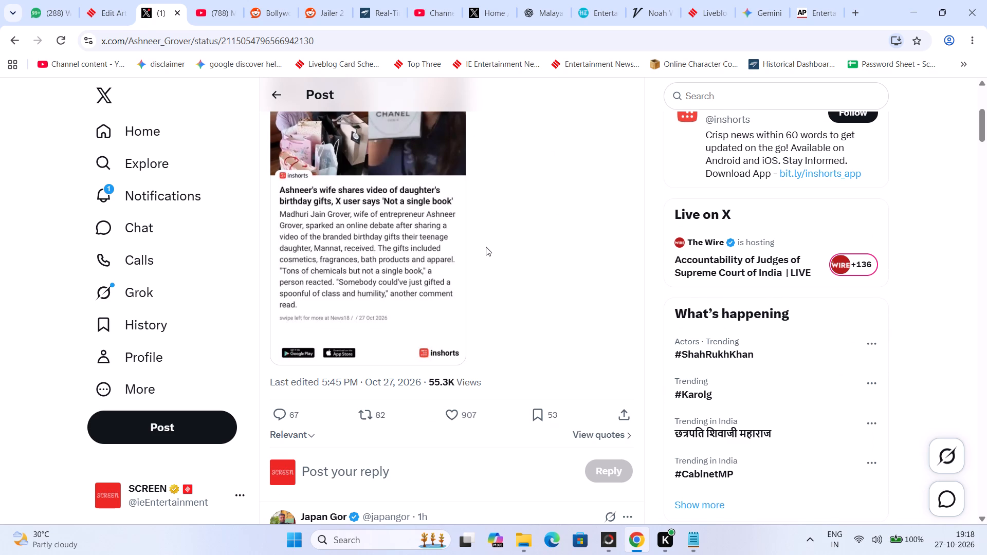
scroll(486, 247, "up", 2)
scroll(486, 247, "down", 6)
scroll(486, 247, "up", 3)
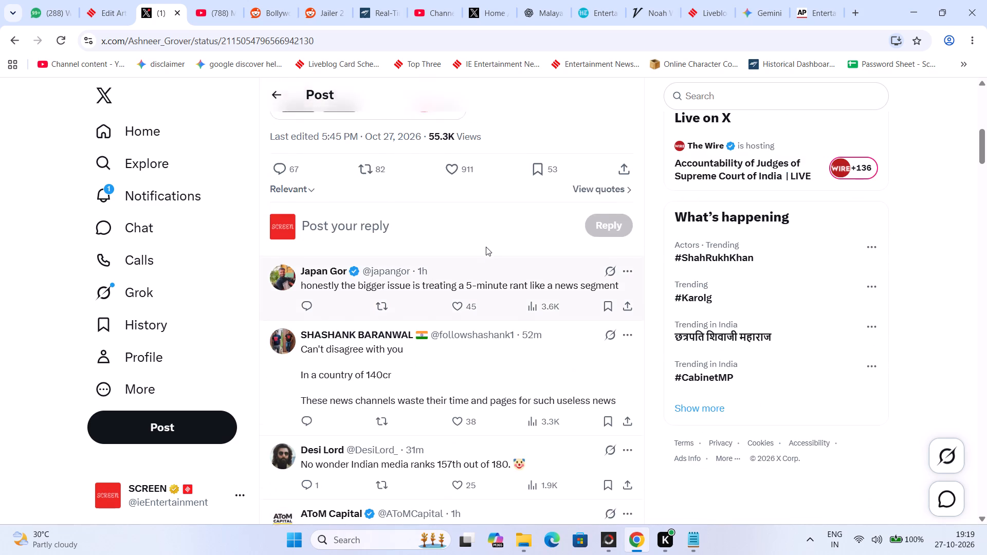
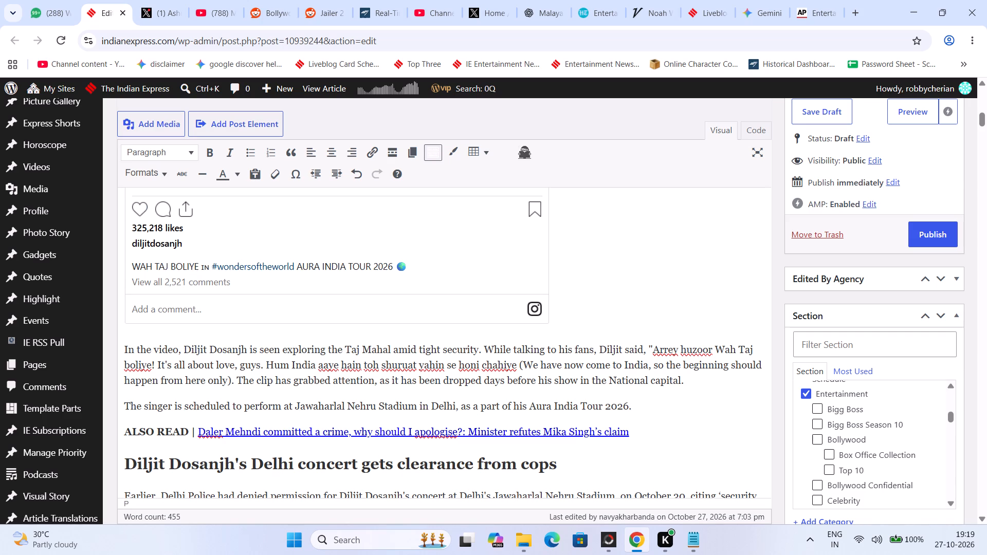
Replace "the National capital" with "Delhi" at the end of the paragraph describing Diljit's Taj Mahal video.
left_click_drag(594, 380, 682, 382)
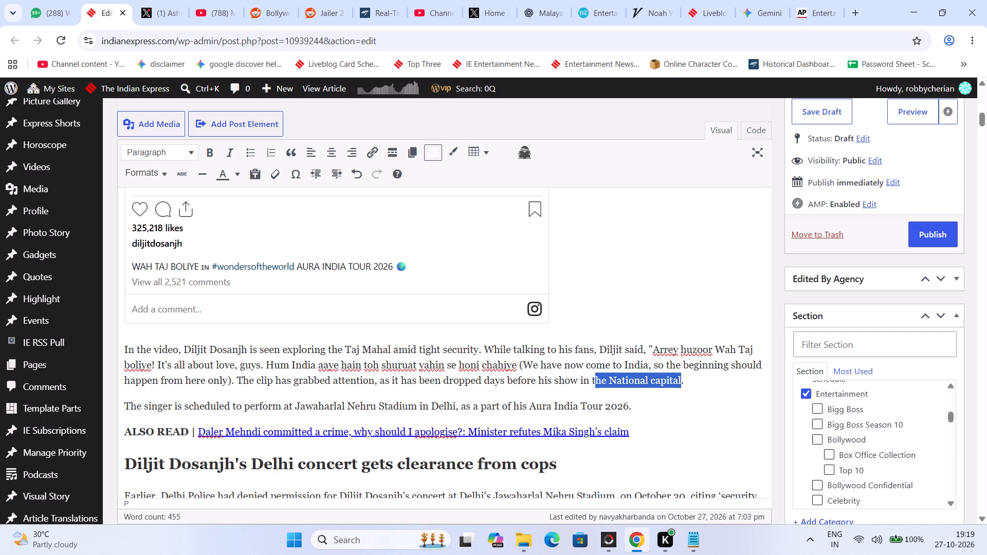
key("BackSpace")
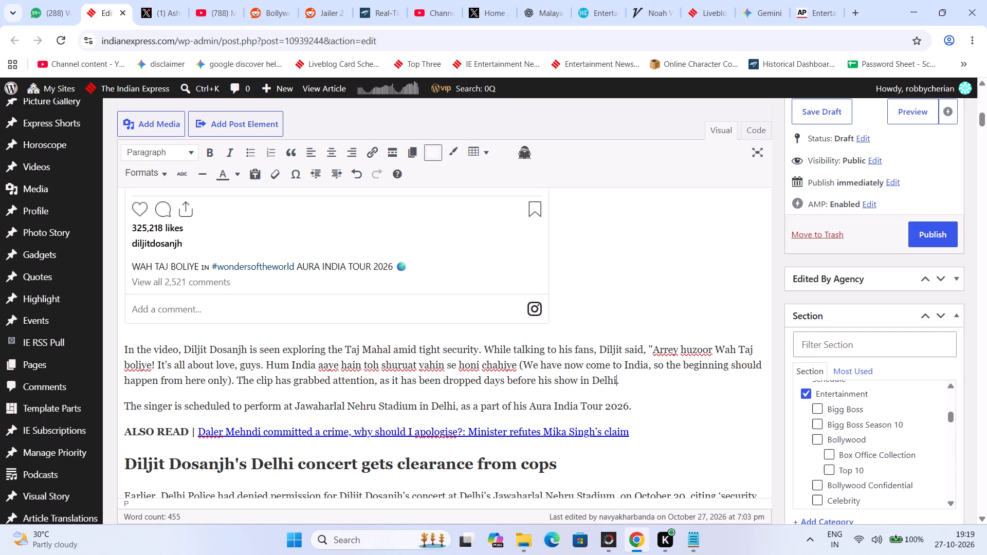
Search Google for the article's phrase "Delhi Police had denied permission for Diljit Dosanjh's concert at Delhi" with "indian express" added.
scroll(482, 407, "down", 4)
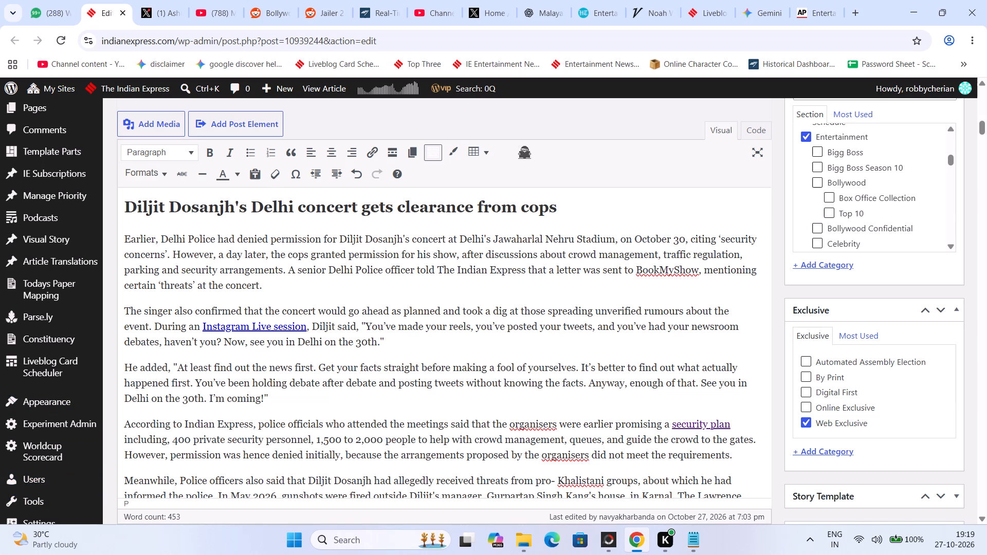
left_click_drag(163, 236, 288, 233)
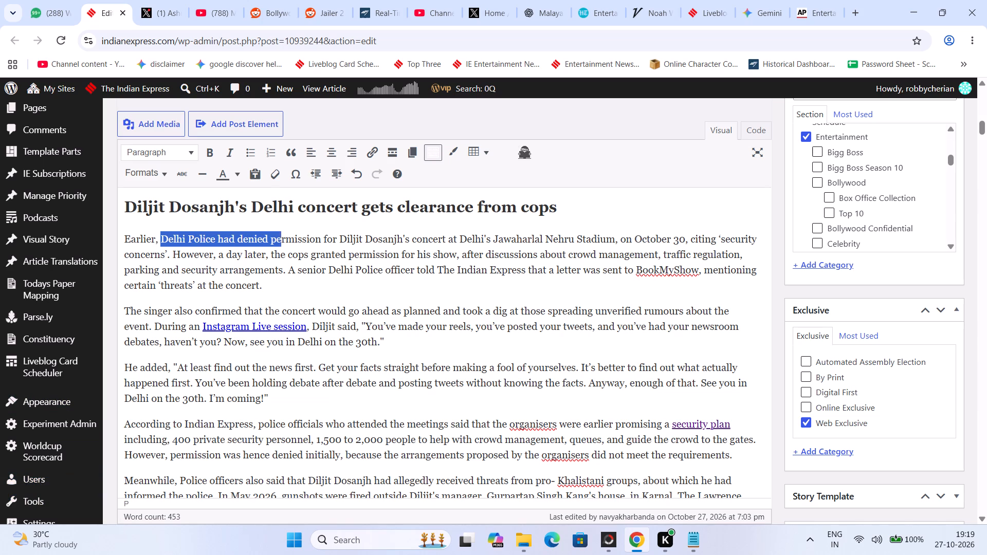
left_click_drag(288, 233, 485, 232)
right_click(485, 232)
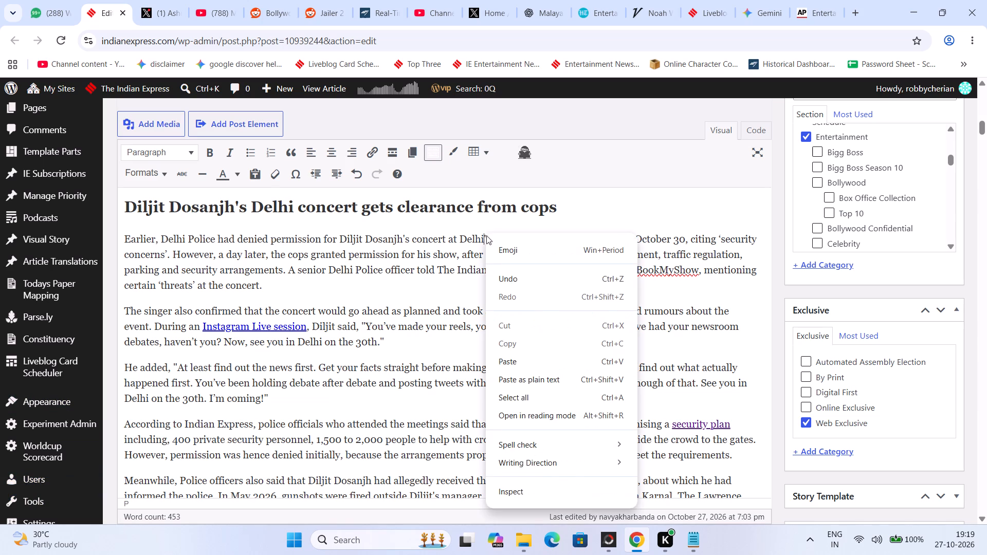
left_click_drag(486, 235, 162, 236)
right_click(162, 236)
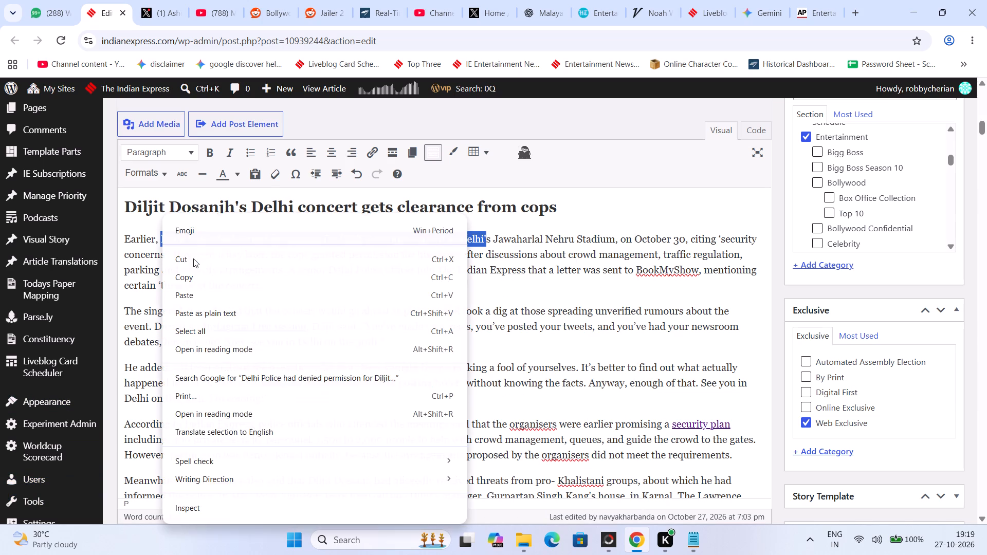
left_click(279, 374)
left_click(504, 118)
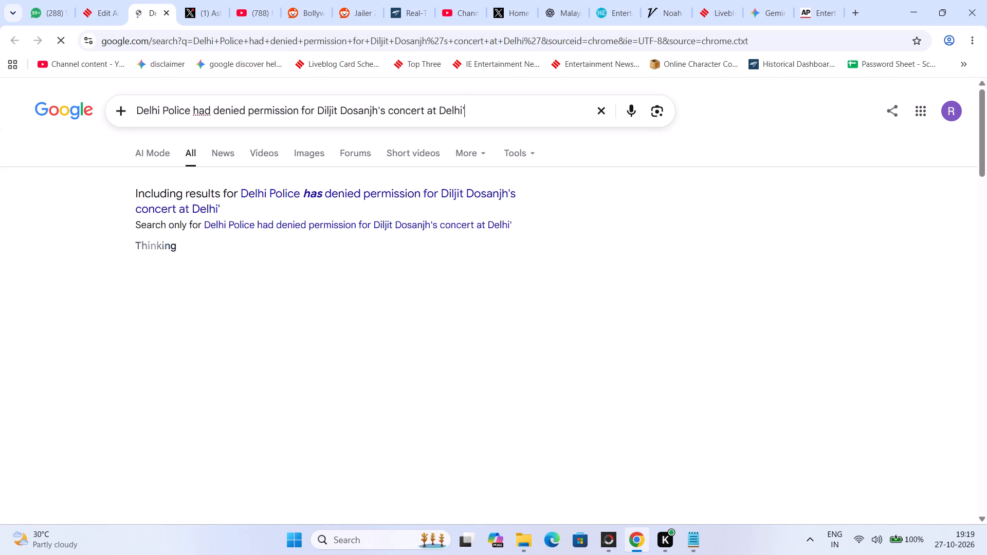
key("BackSpace")
key("space")
type("indian express")
key("Return")
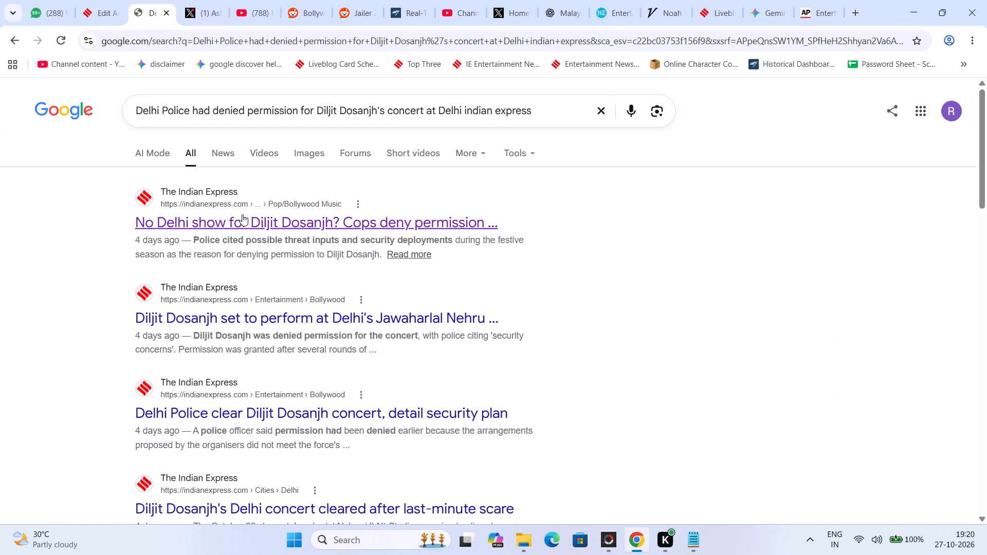
Open the Indian Express story on cops denying permission in its editor, check its text and publication details, and close it.
left_click(242, 214)
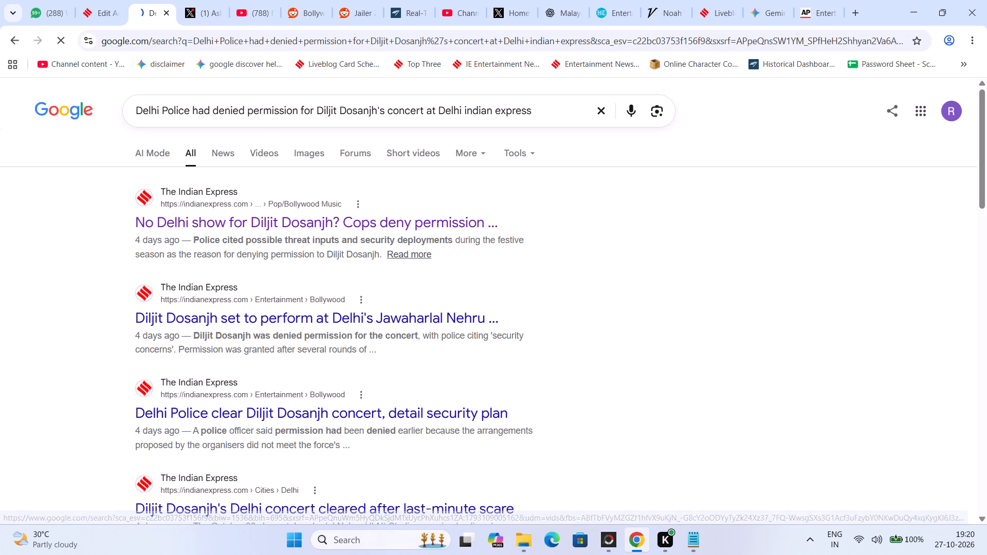
left_click(397, 84)
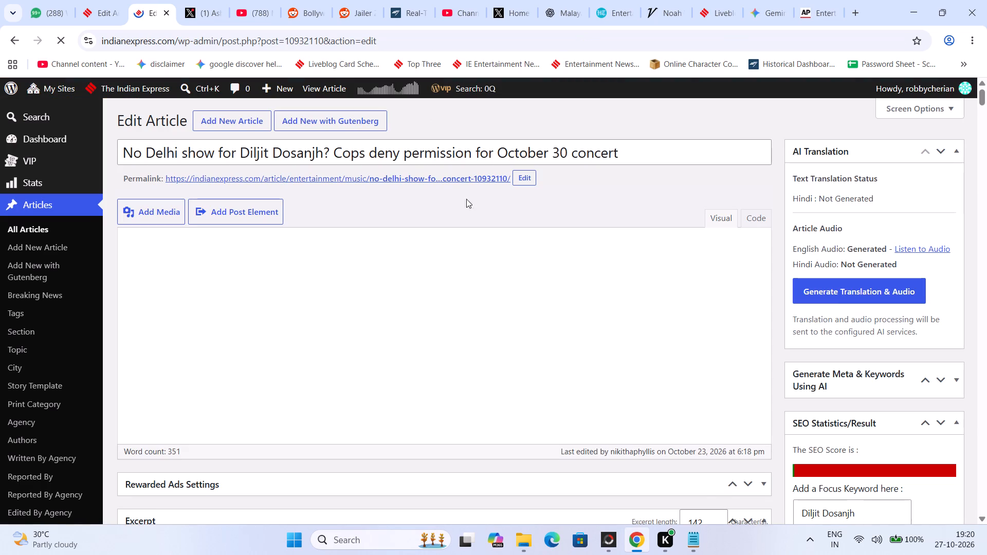
scroll(473, 215, "down", 4)
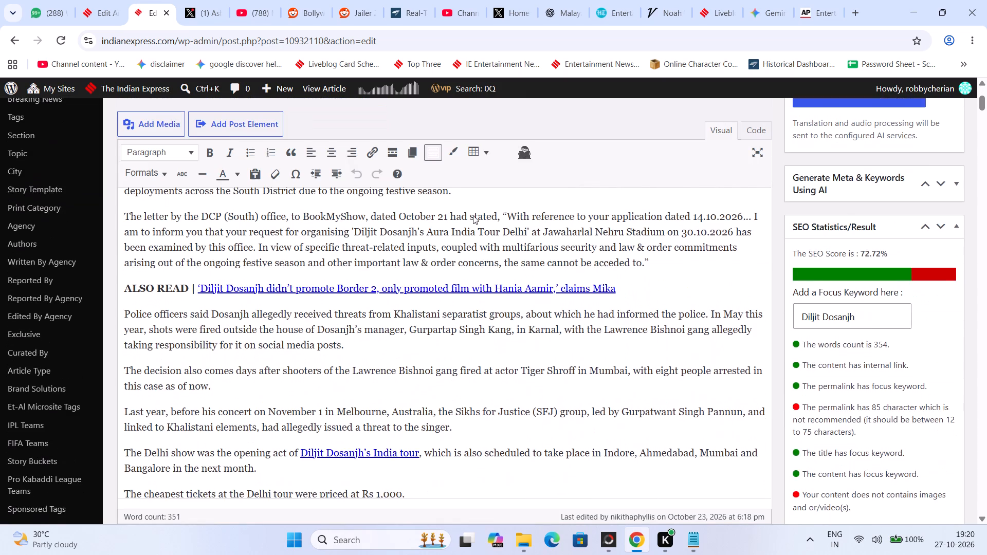
scroll(473, 215, "down", 7)
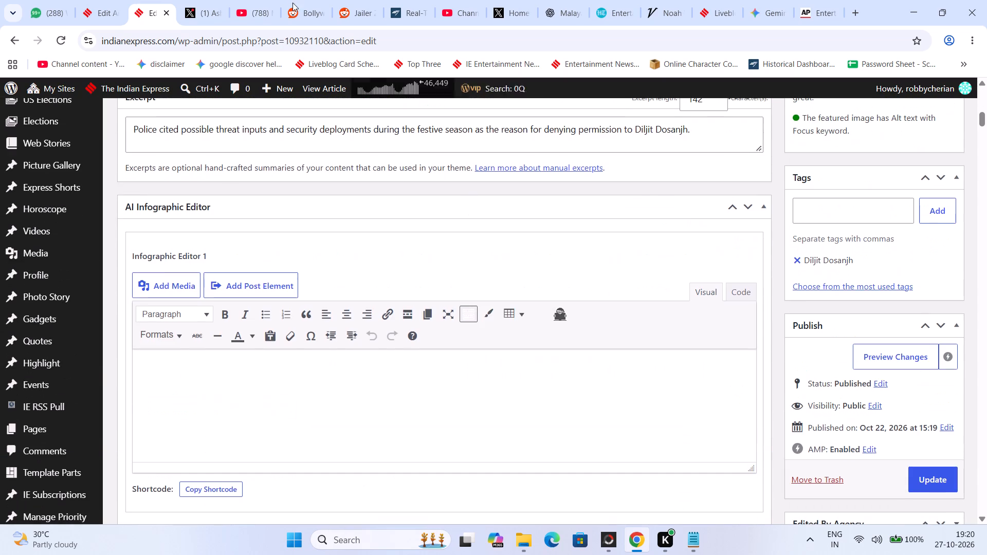
left_click(167, 10)
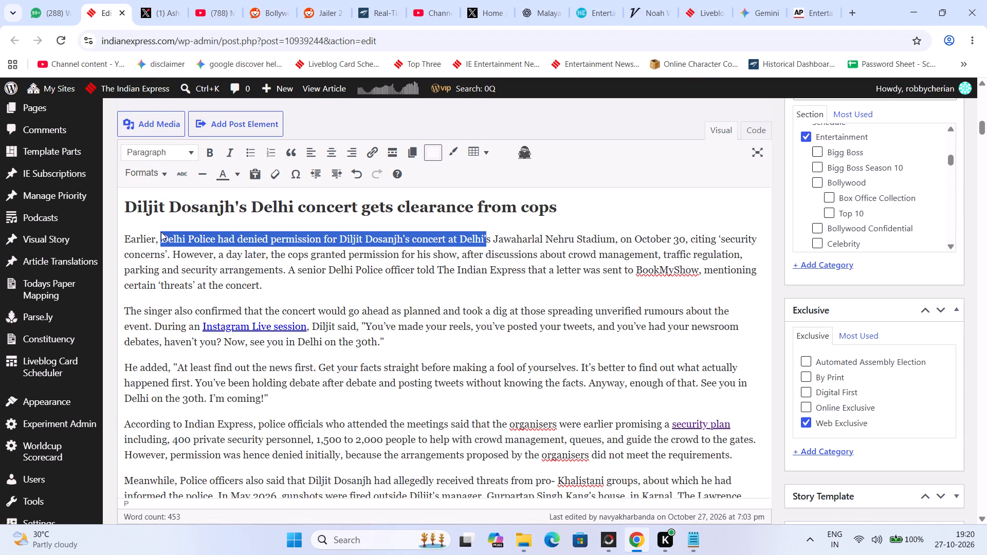
In the first sentence under the Delhi concert clearance heading, replace "Earlier" with "On October 22" and remove "had" before "denied".
left_click(154, 231)
left_click_drag(154, 244, 124, 242)
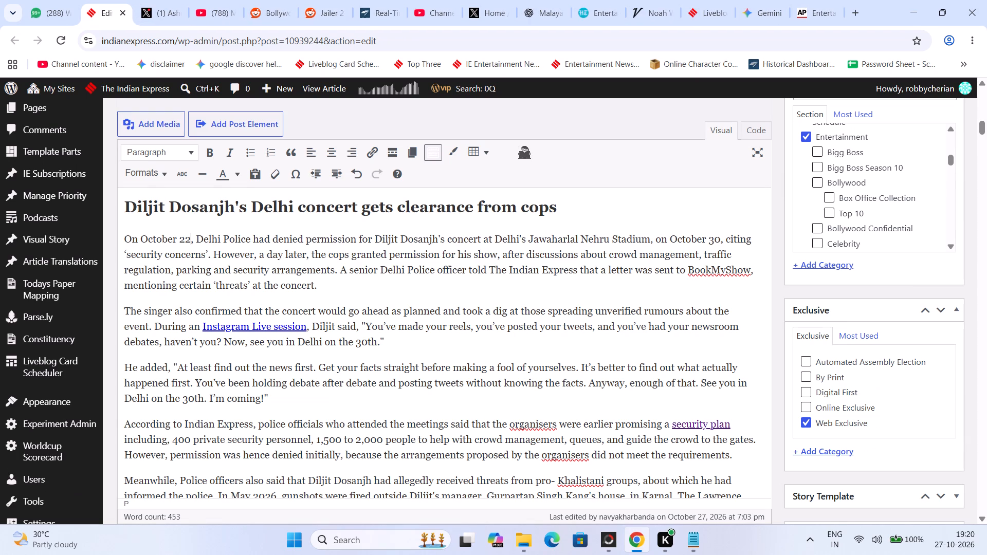
left_click_drag(255, 236, 276, 236)
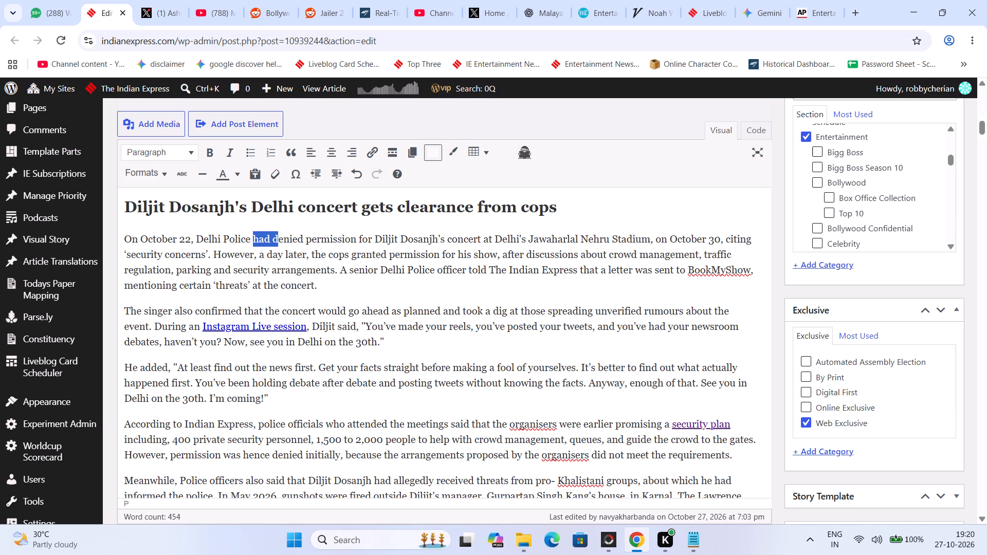
left_click_drag(276, 236, 275, 235)
key("BackSpace")
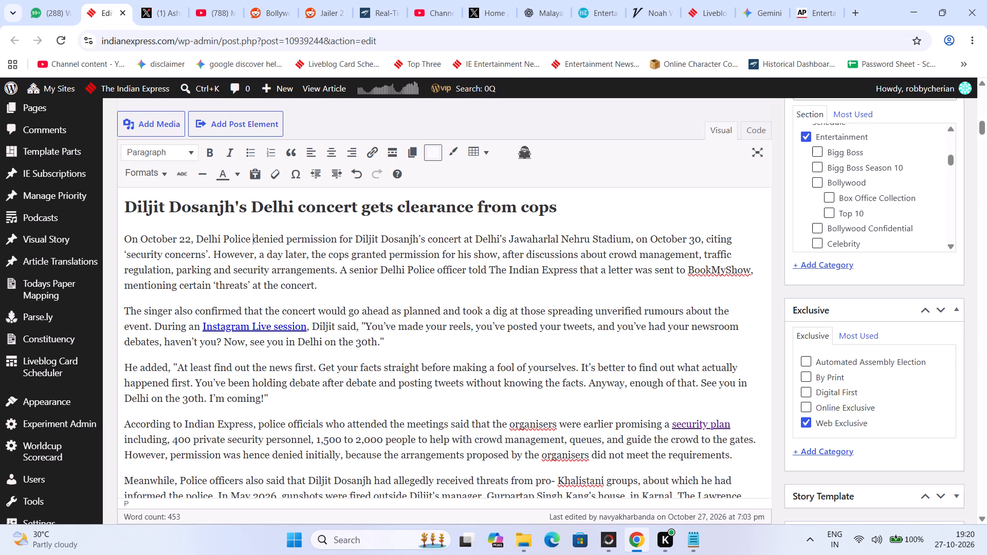
Replace "the cops" with "police" in the sentence about permission being granted a day later.
left_click_drag(309, 254, 341, 252)
left_click(345, 252)
left_click(349, 254)
left_click_drag(348, 256, 308, 258)
key("space")
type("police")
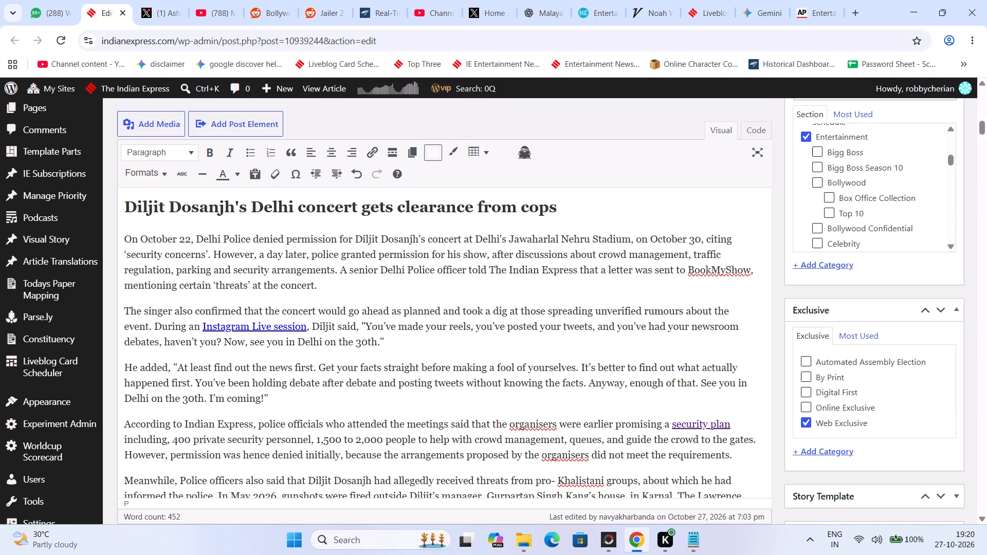
Delete the sentence about a senior Delhi Police officer and the letter sent to BookMyShow, ending the paragraph at "security arrangements.".
left_click_drag(441, 286, 338, 272)
key("BackSpace")
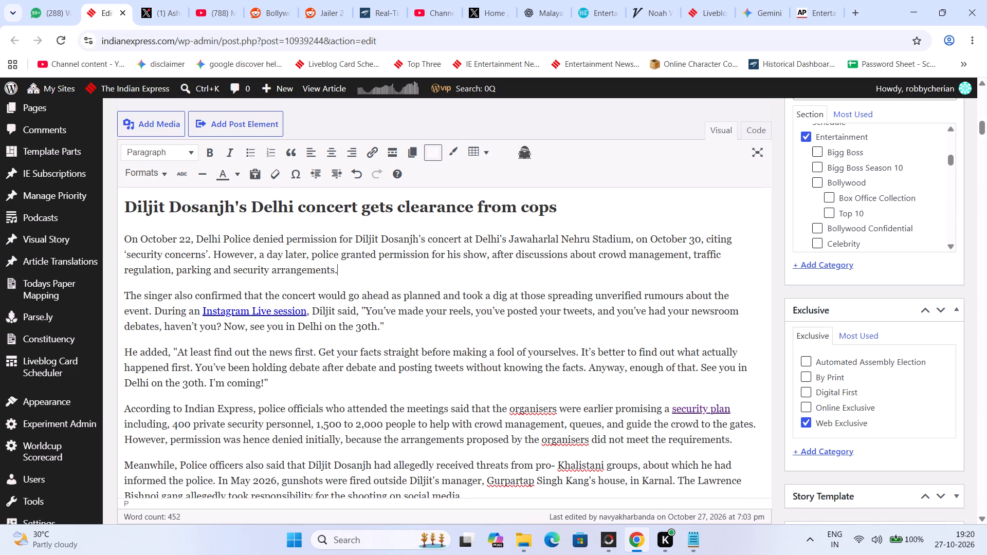
Remove the word "unverified" before "rumours" in the sentence about the singer confirming the concert.
key("Right")
key("Right")
key("Right")
key("Right")
key("Right")
key("Right")
key("Right")
key("Right")
key("Right")
key("Right")
key("Right")
key("Right")
key("Right")
key("Right")
key("Right")
key("Right")
key("Right")
key("Right")
key("Right")
key("Right")
key("BackSpace")
key("BackSpace")
key("BackSpace")
key("BackSpace")
key("BackSpace")
key("BackSpace")
key("BackSpace")
key("BackSpace")
key("BackSpace")
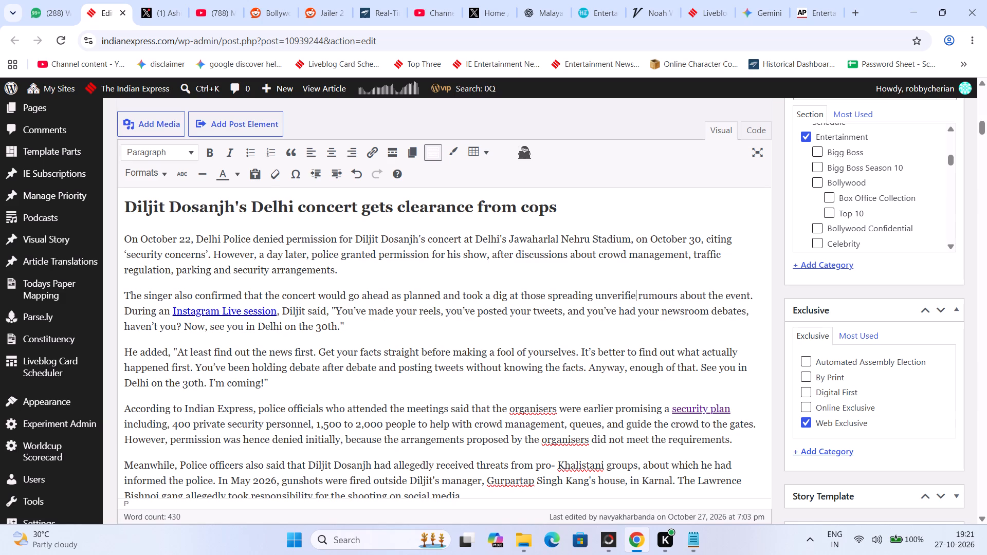
key("BackSpace")
key("BackSpace")
Proofread the rest of the Delhi concert section, from the Instagram Live quotes through the closing paragraphs on police and security.
key("Right")
key("Right")
key("Right")
key("Right")
key("Right")
key("Right")
key("Right")
key("Right")
key("Right")
key("Right")
key("Right")
key("Right")
key("Right")
key("Right")
key("Right")
key("Right")
key("Right")
key("Right")
key("Right")
key("Right")
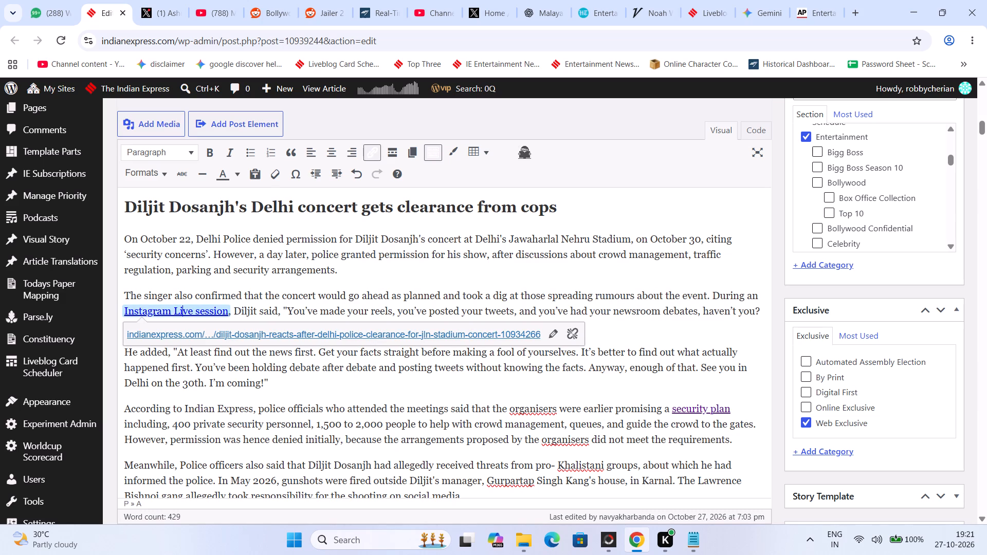
key("Right")
key("Right")
key("Right")
key("Right")
key("Right")
key("Right")
key("Right")
key("Right")
key("Right")
key("Right")
key("Right")
key("Right")
key("Right")
key("Right")
key("Right")
key("Right")
key("Right")
key("Right")
key("Right")
key("Right")
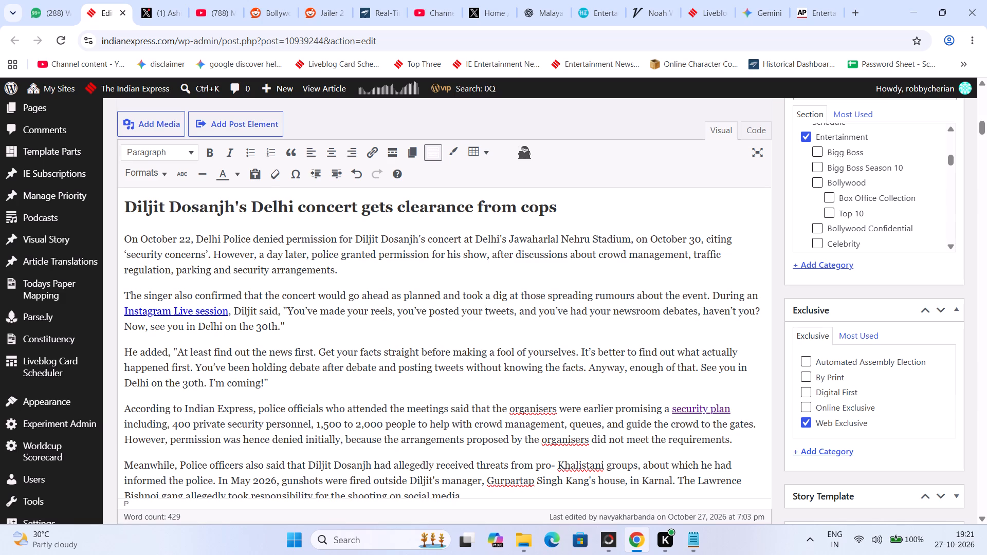
key("Down")
key("Right")
key("Right")
key("Right")
key("Right")
key("Right")
key("Right")
key("Right")
key("Right")
key("Right")
key("Right")
key("Right")
key("Right")
key("Right")
key("Right")
key("Right")
key("Right")
key("Right")
key("Right")
key("Right")
key("Right")
key("Down")
key("Down")
key("Right")
key("Right")
key("Right")
key("Right")
key("Right")
key("Right")
key("Right")
key("Right")
key("Right")
key("Right")
scroll(364, 272, "down", 3)
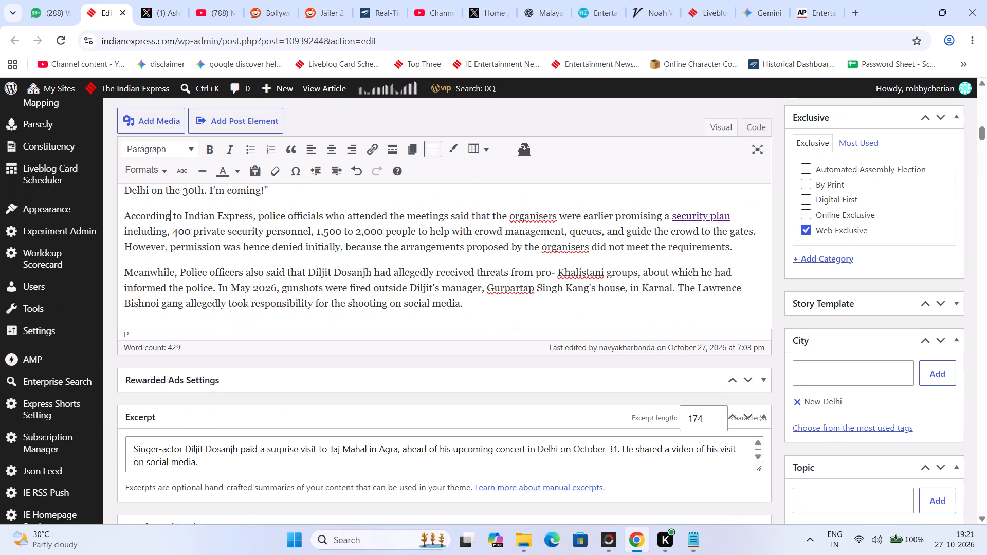
scroll(463, 279, "up", 1)
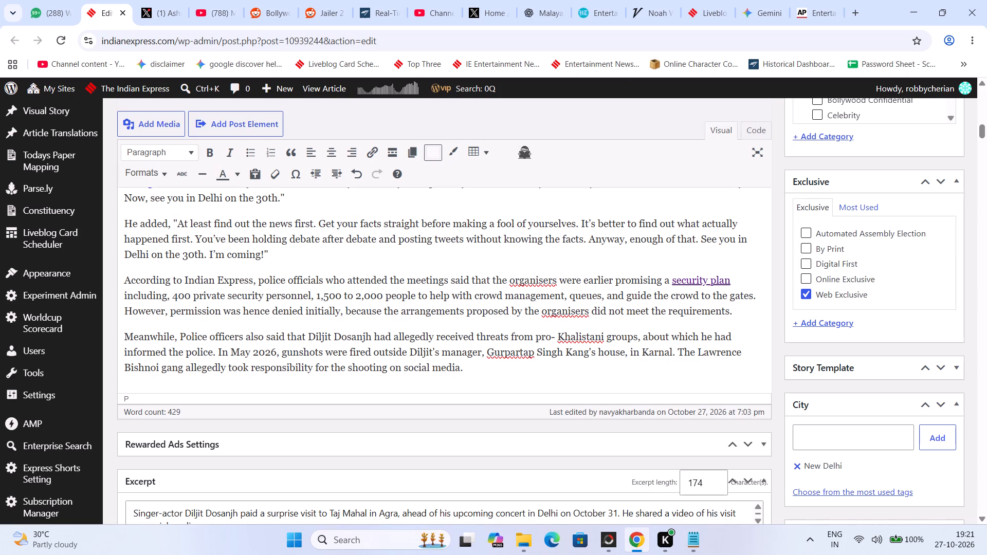
scroll(500, 303, "up", 1)
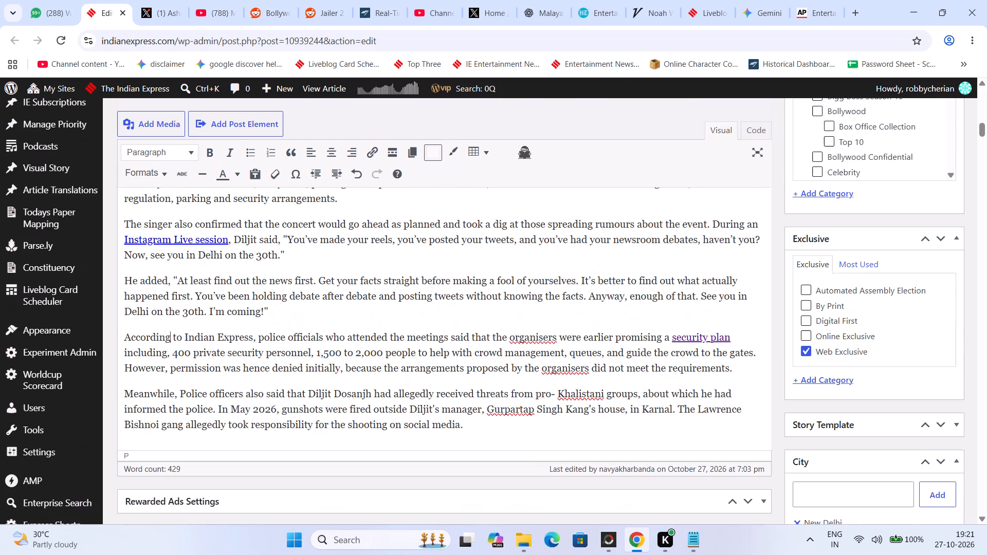
Delete the last two paragraphs, on the security plan and the alleged threats, so the article ends with the "I'm coming!" quote.
left_click_drag(367, 308, 381, 323)
left_click(381, 323)
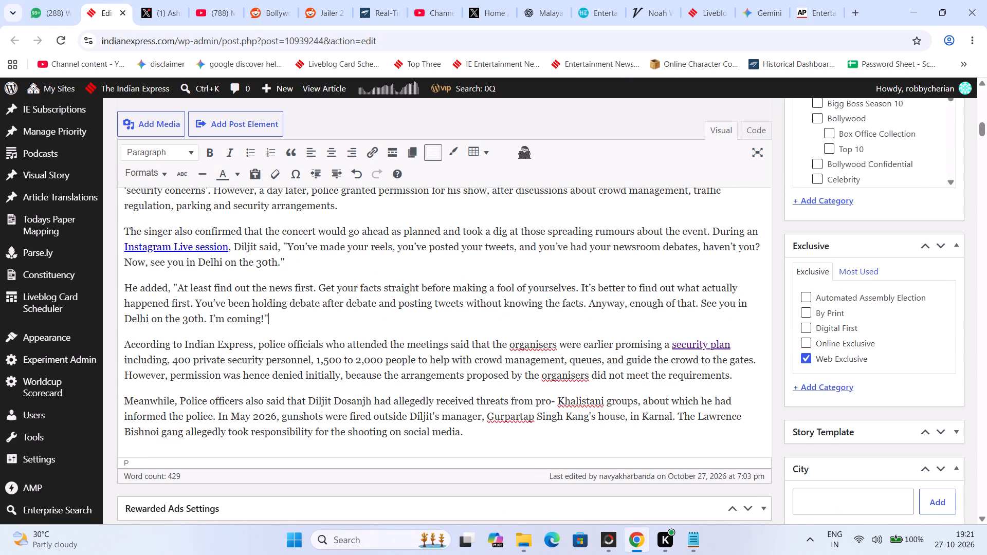
left_click_drag(380, 318, 534, 449)
key("BackSpace")
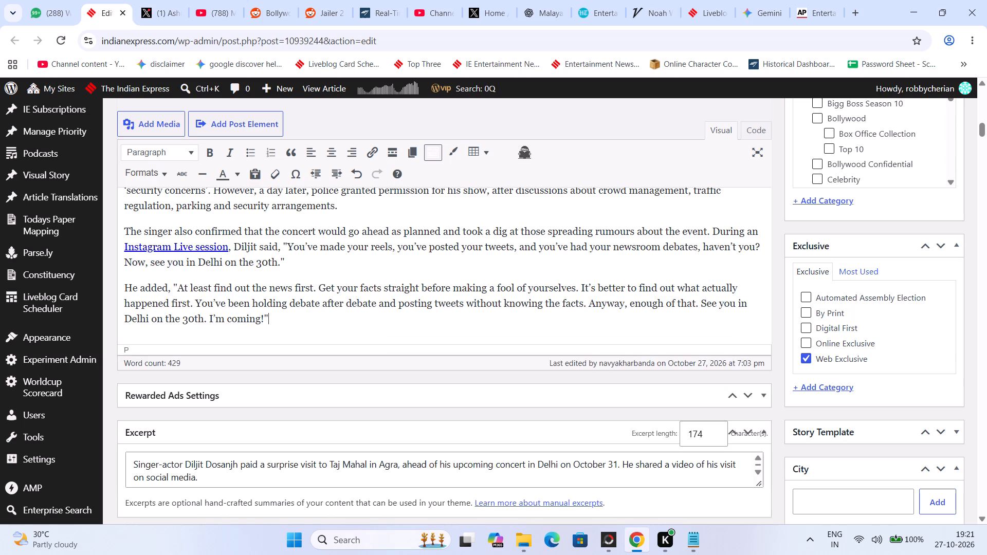
scroll(534, 450, "up", 3)
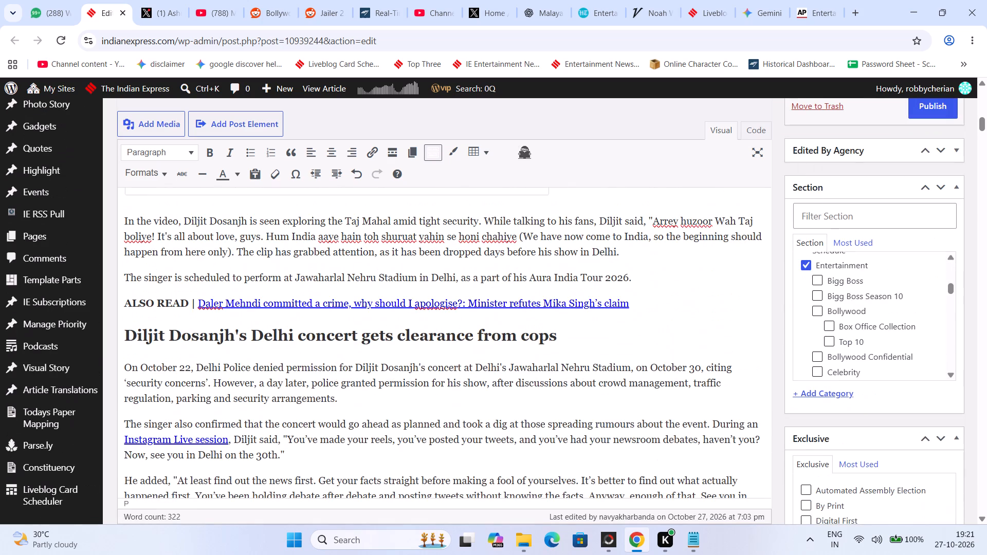
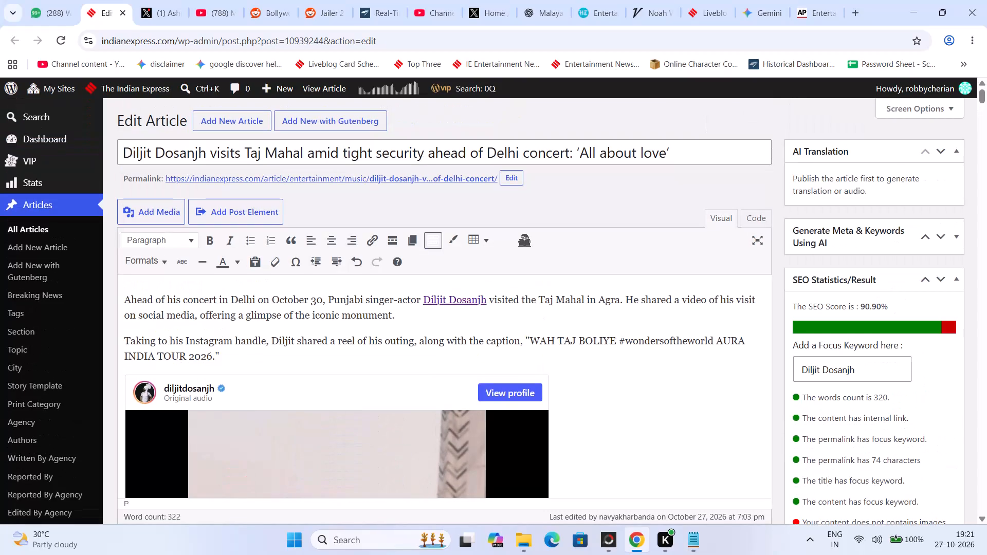
Open the article linked from Diljit Dosanjh's name in the opening sentence to check the internal link.
left_click(440, 288)
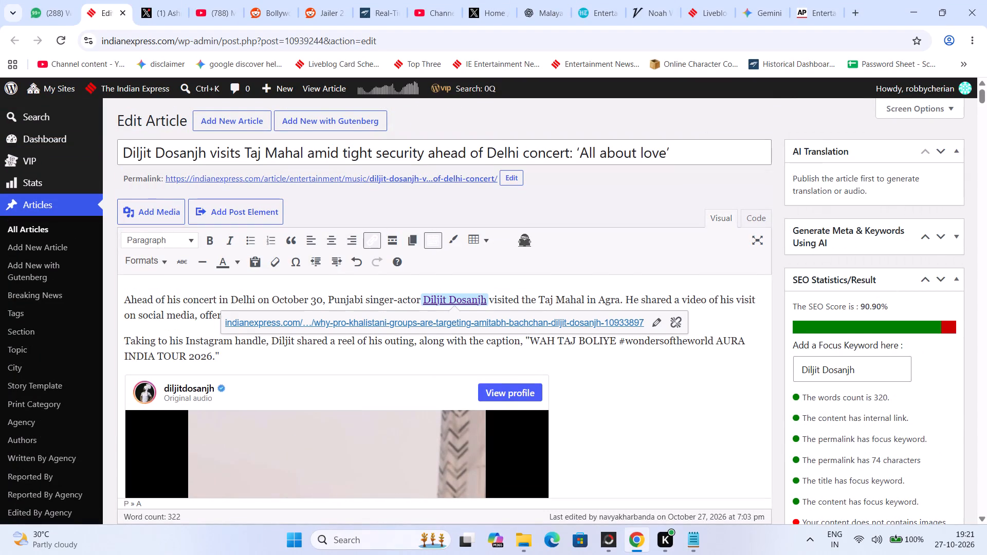
left_click(181, 0)
left_click(123, 1)
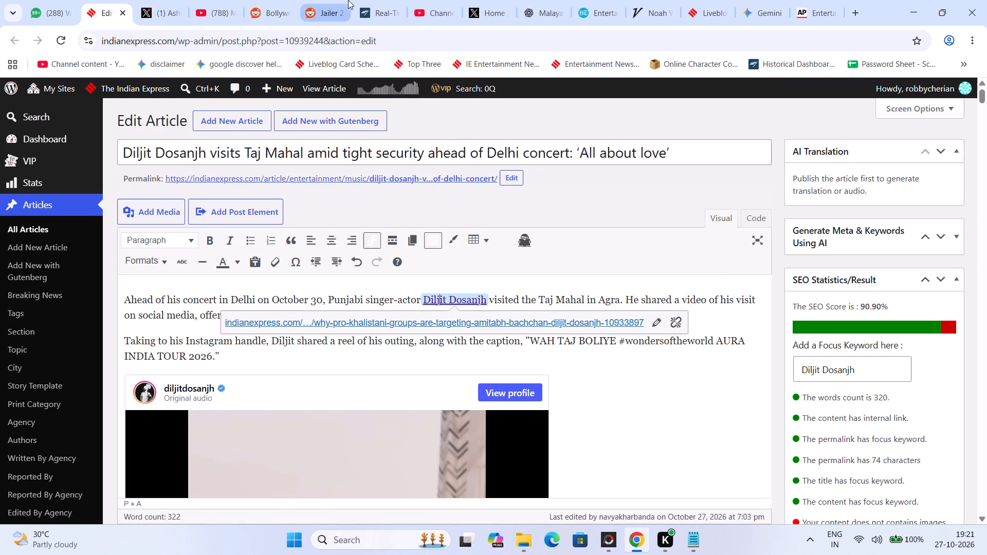
left_click(556, 324)
Switch to the LiveBlog Card Scheduler page and select its web address.
left_click(721, 16)
left_click(716, 36)
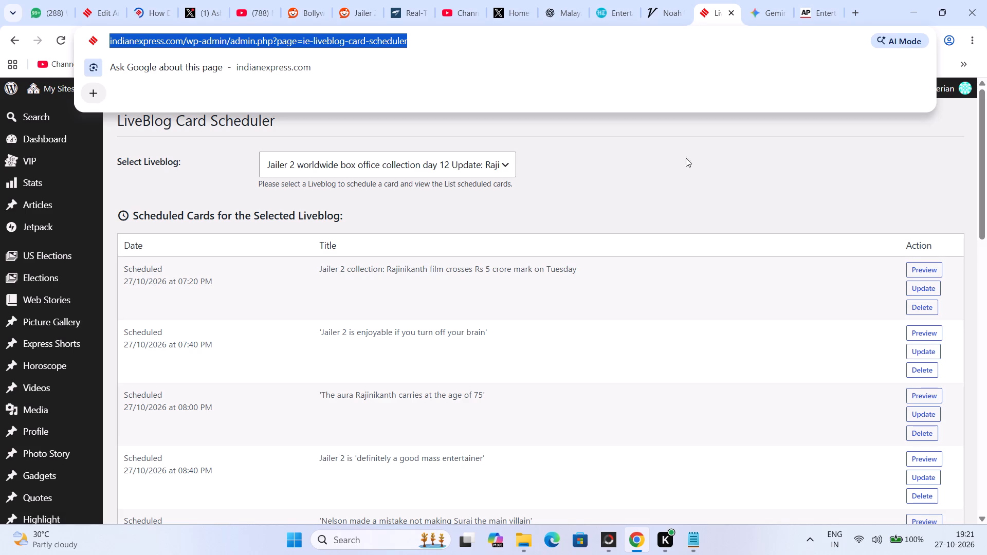
Search Google for "diljit dosanjh indain express" and open the Indian Express story on Delhi Police clearing the concert in a new tab.
type("diljit")
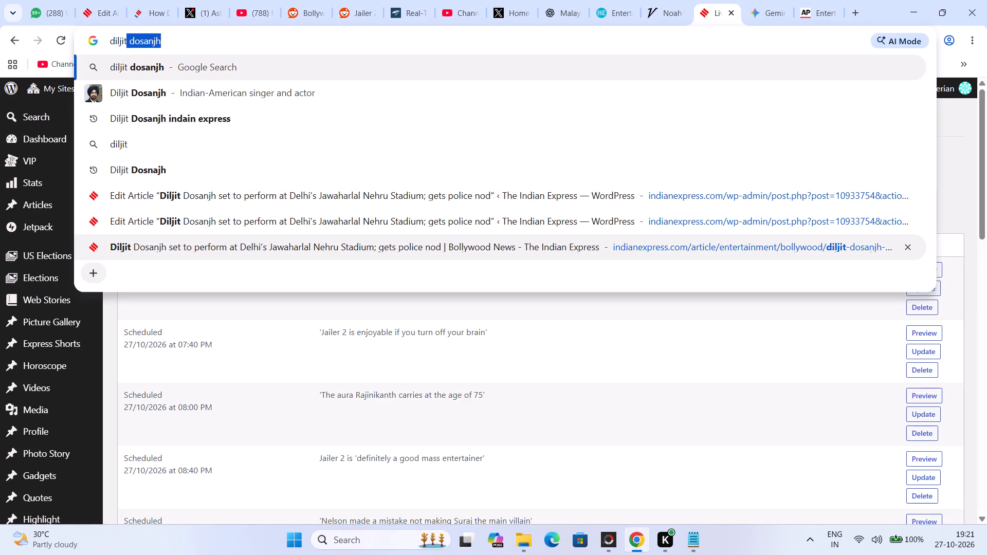
key("Right")
key("space")
type("indain express")
key("Return")
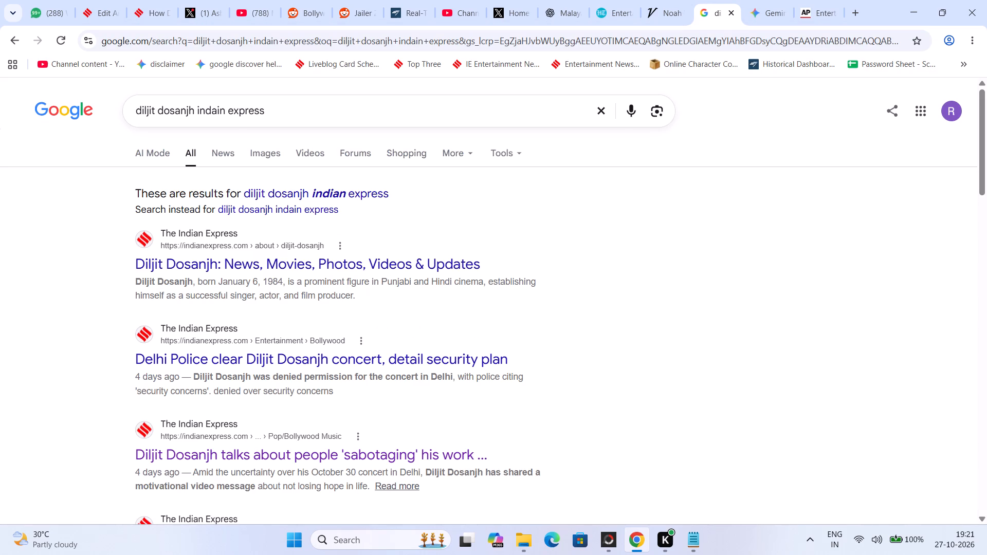
scroll(180, 382, "down", 2)
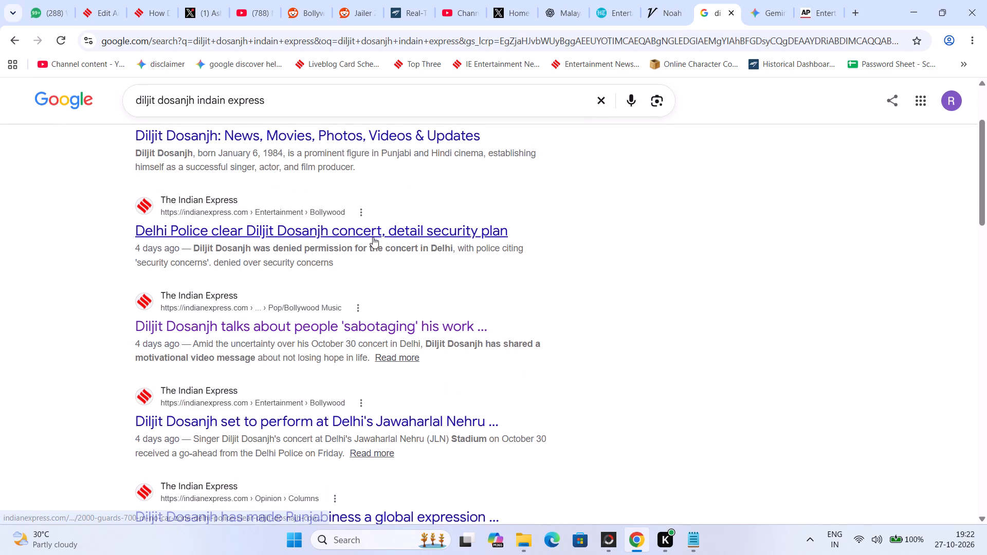
right_click(373, 237)
left_click(393, 248)
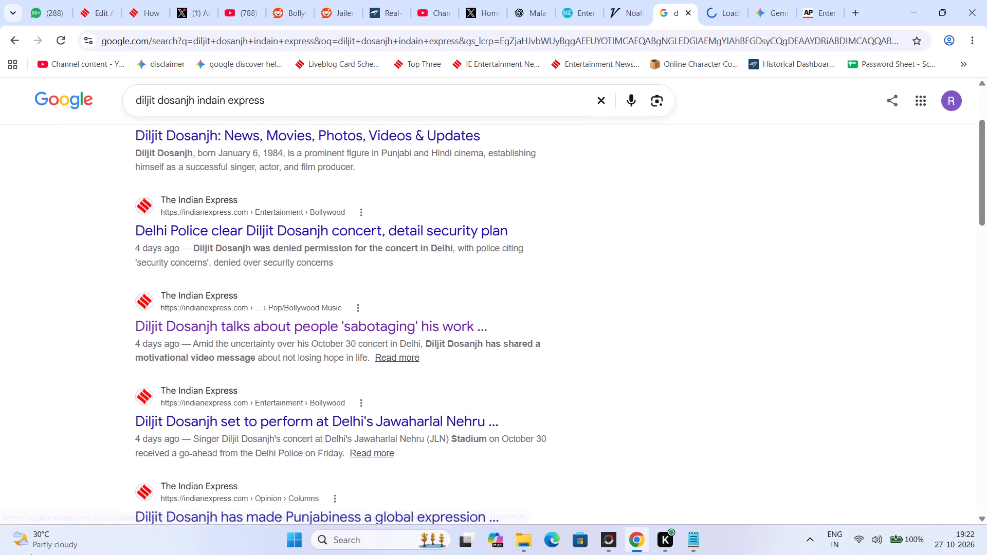
left_click(728, 0)
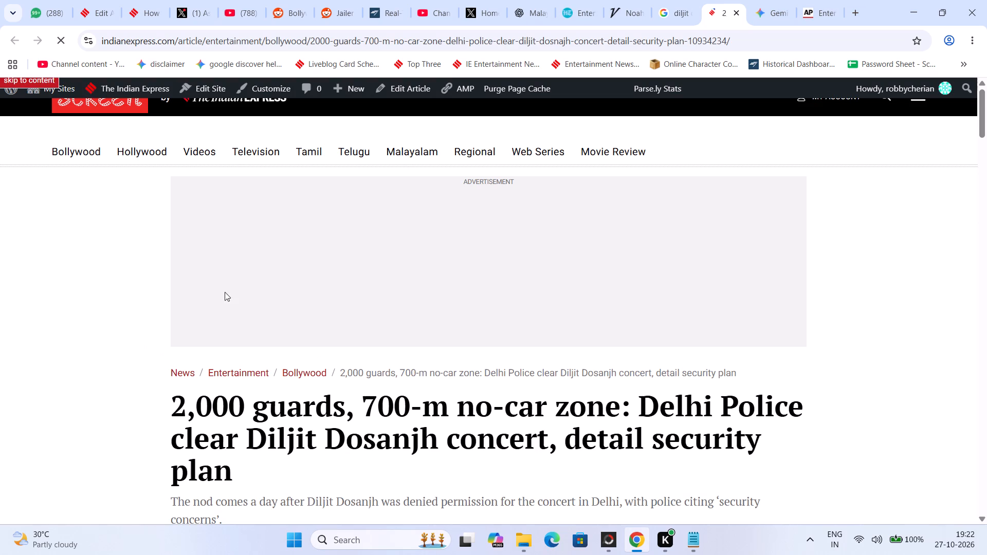
Replace the Daler Mehndi ALSO READ headline with the copied headline "2,000 guards, 700-m no-car zone: Delhi Police clear Diljit Dosanjh concert, detail security plan".
scroll(229, 300, "down", 1)
triple_click(221, 352)
key("ctrl+c")
left_click(126, 0)
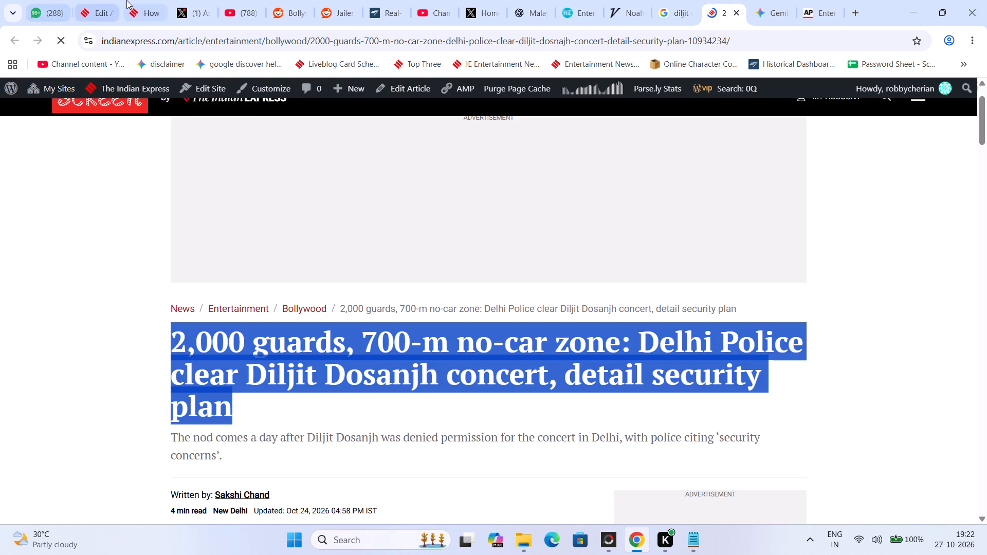
left_click(104, 0)
scroll(318, 391, "down", 15)
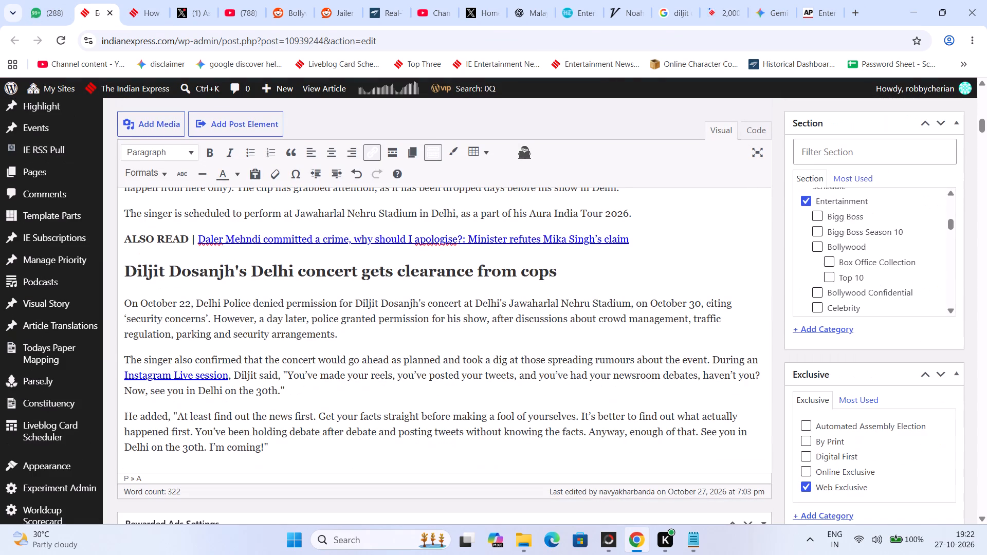
scroll(319, 392, "up", 1)
left_click_drag(655, 303, 544, 317)
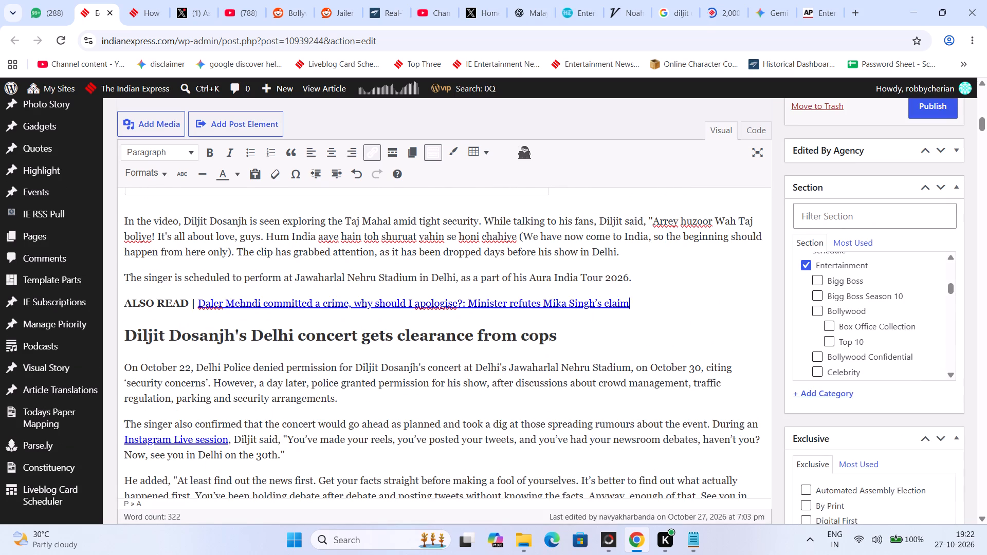
left_click_drag(544, 317, 194, 294)
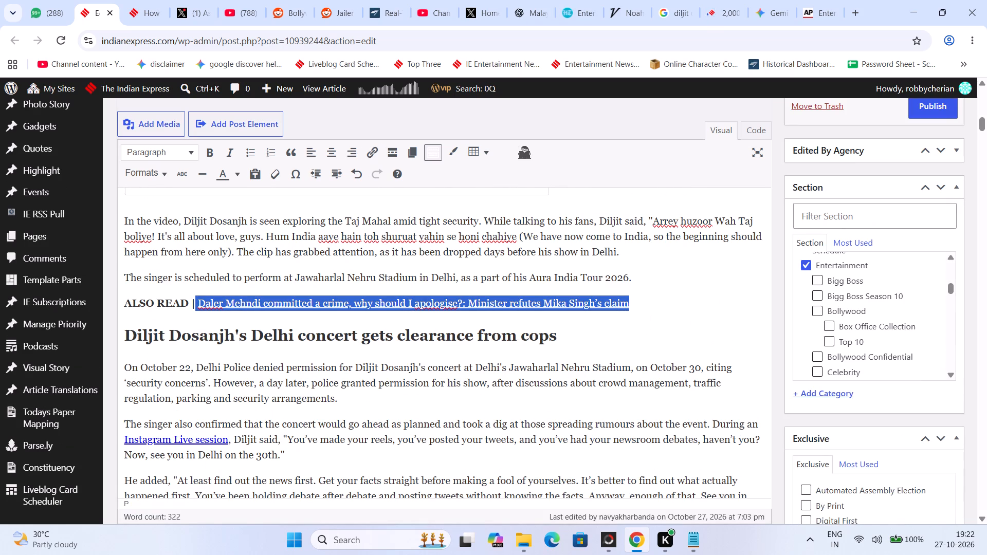
key("BackSpace")
key("space")
right_click(232, 301)
left_click(298, 180)
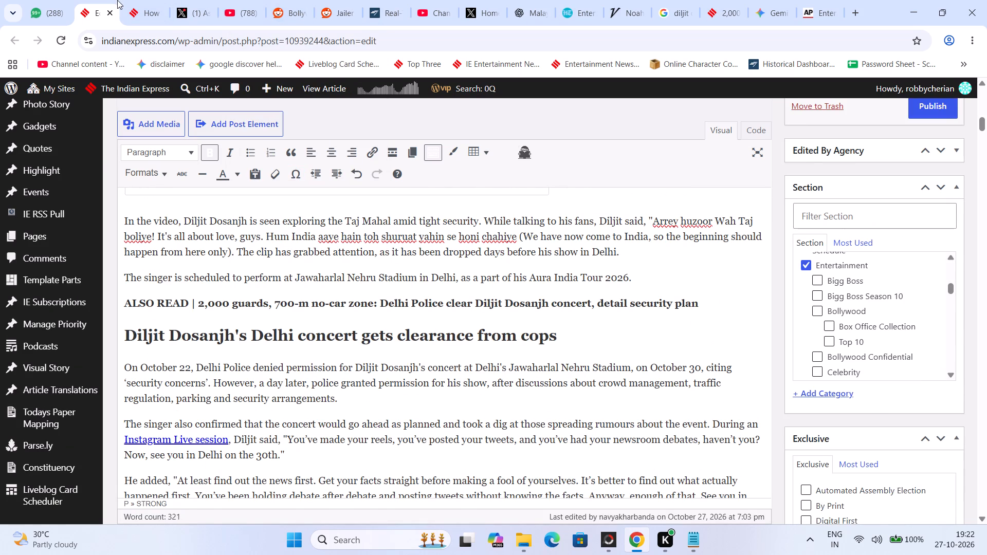
Link the new ALSO READ headline to the 2,000 guards story's URL, set to open in a new tab.
left_click(145, 0)
left_click(708, 0)
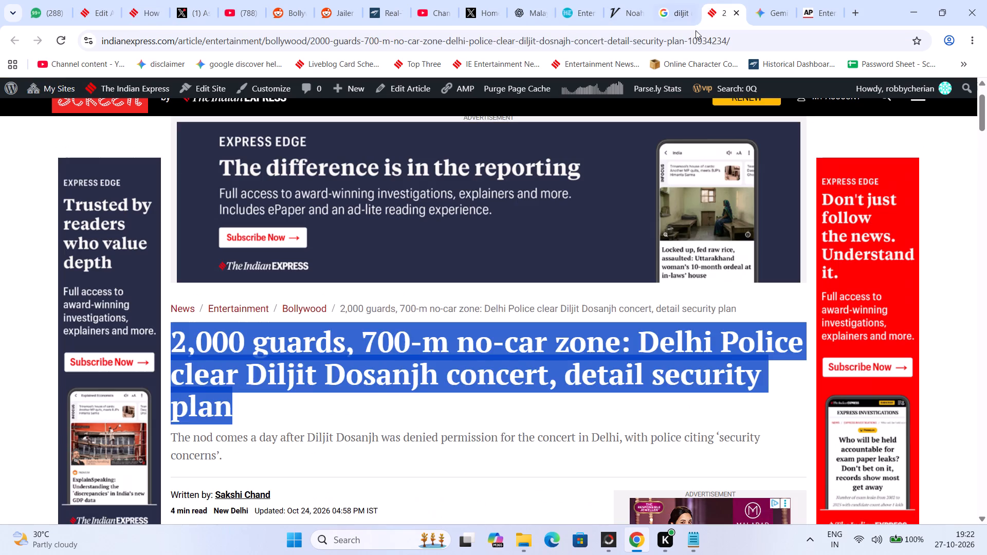
left_click(693, 33)
key("ctrl+c")
left_click(113, 0)
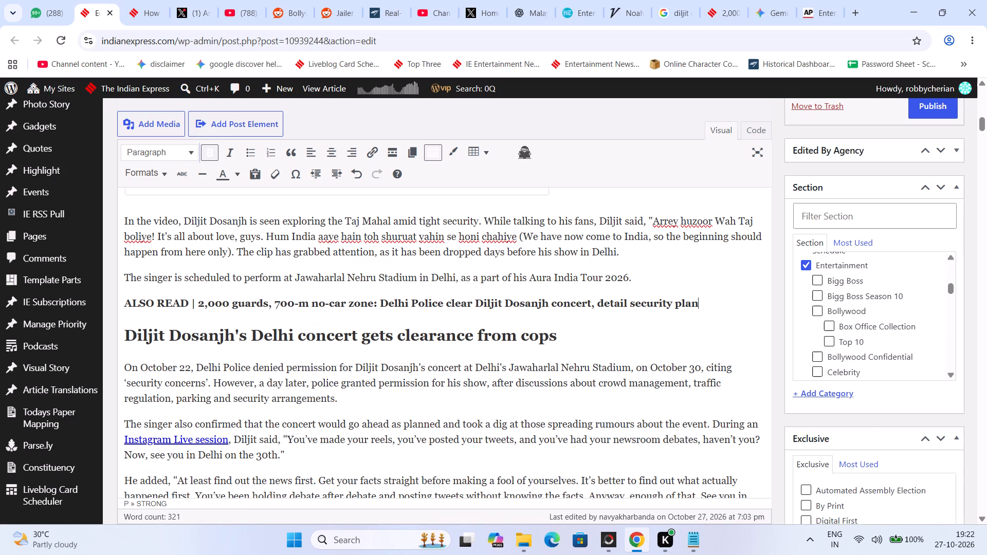
left_click_drag(197, 301, 716, 297)
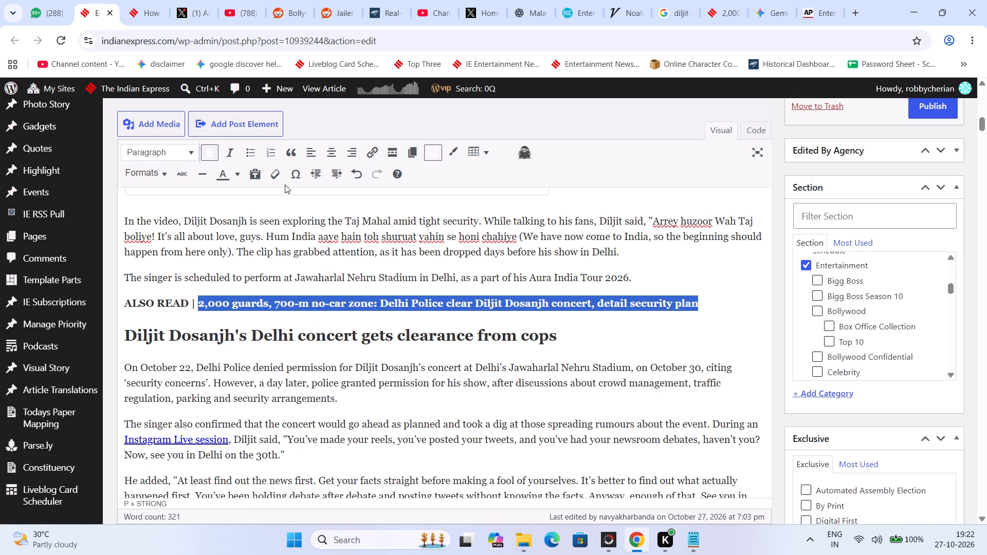
left_click(380, 149)
left_click(364, 341)
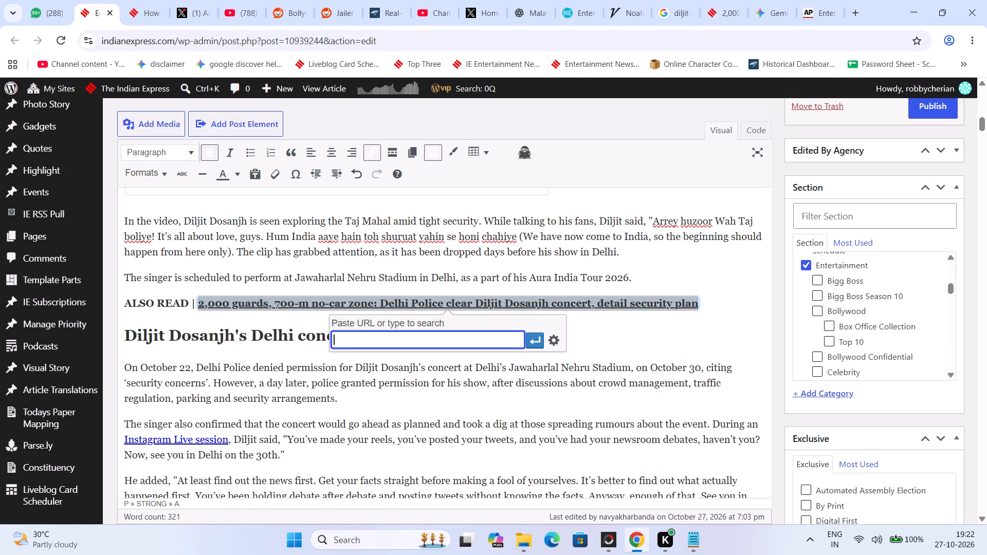
key("ctrl+v")
left_click(556, 342)
left_click(431, 229)
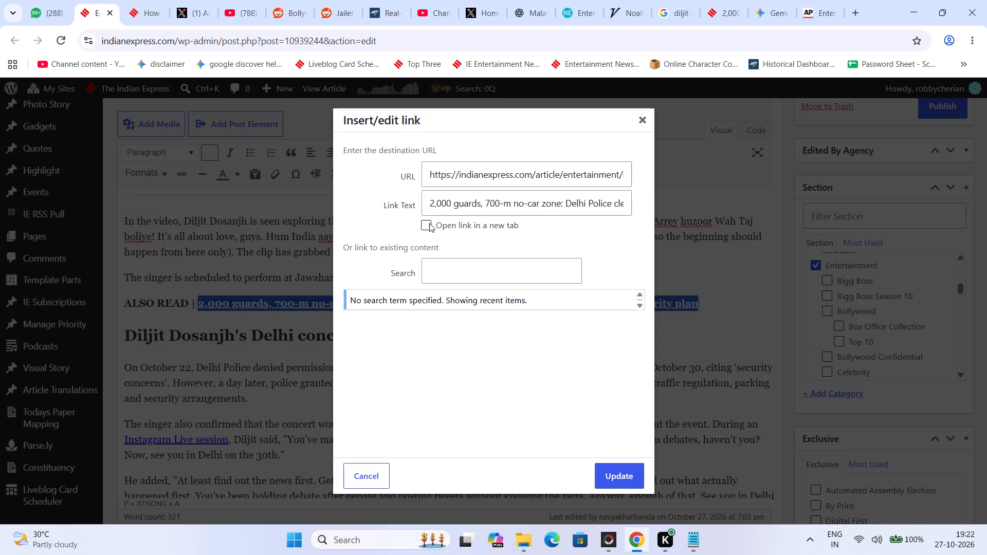
left_click(429, 223)
left_click(426, 226)
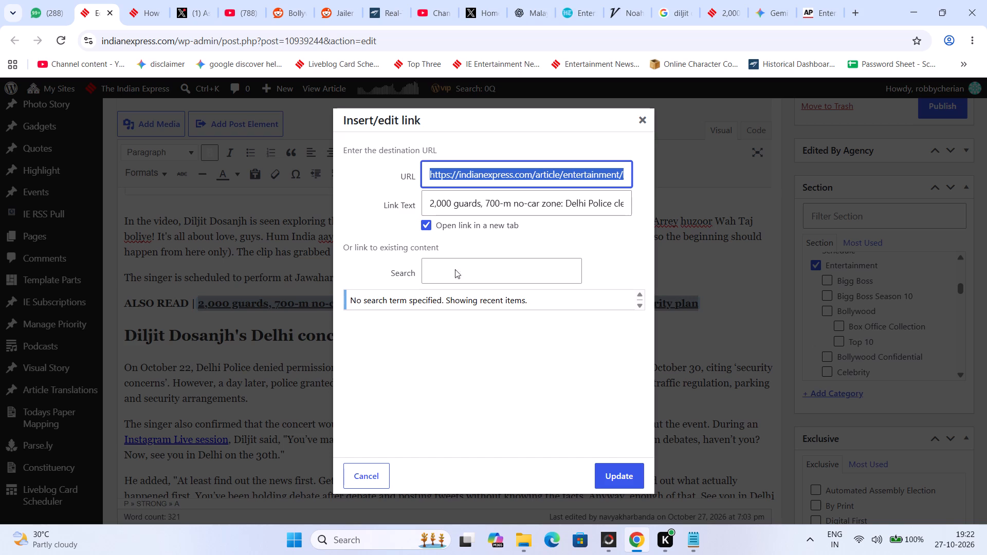
left_click(598, 479)
Copy the headline "Why Amitabh Bachchan, Diljit Dosanjh being targeted by pro-Khalistani groups? A KBC episode started it" and return to the article editor.
left_click(156, 0)
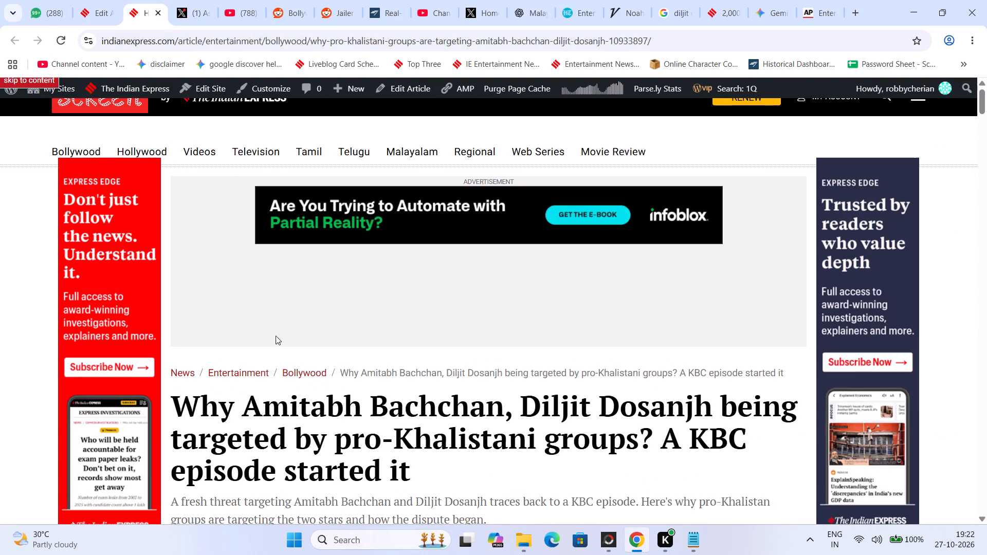
triple_click(255, 411)
key("ctrl+c")
left_click(105, 0)
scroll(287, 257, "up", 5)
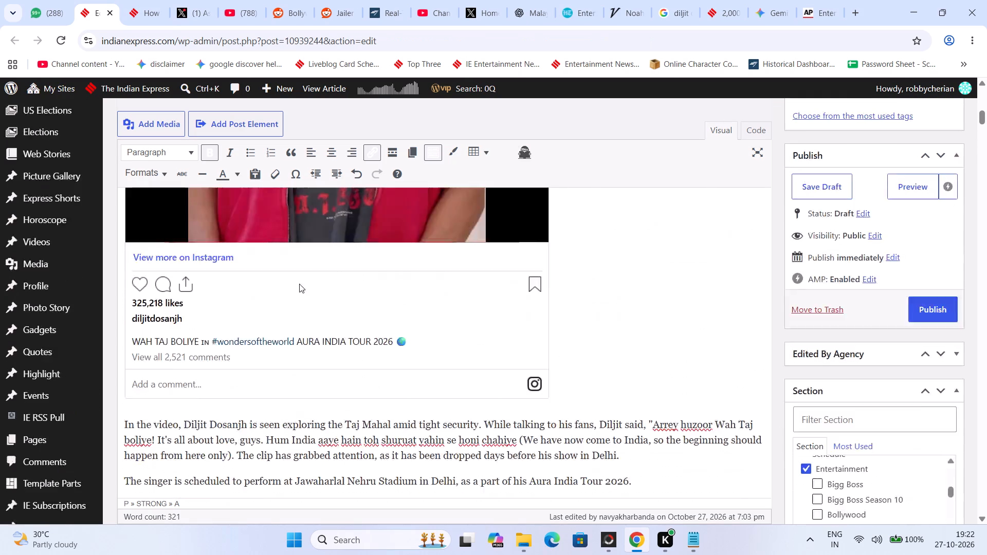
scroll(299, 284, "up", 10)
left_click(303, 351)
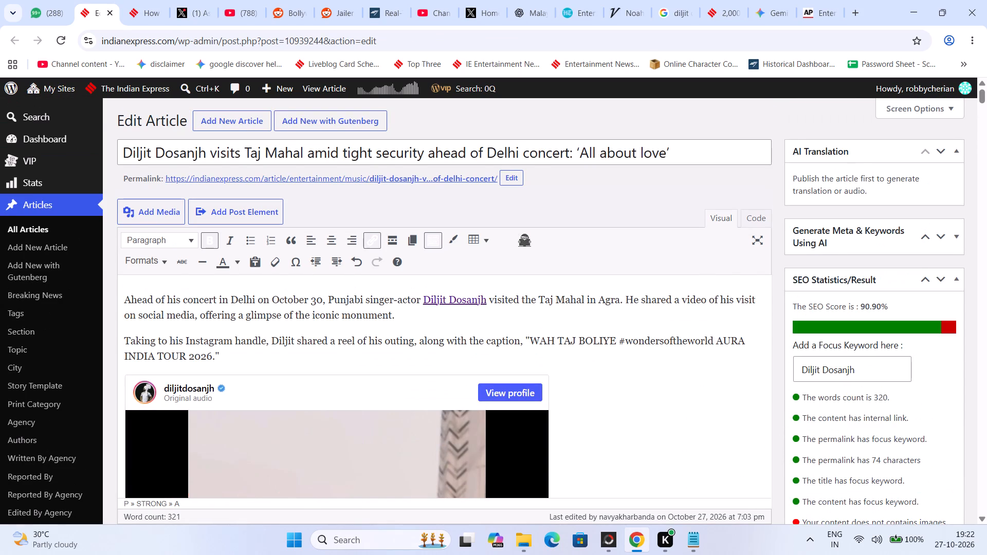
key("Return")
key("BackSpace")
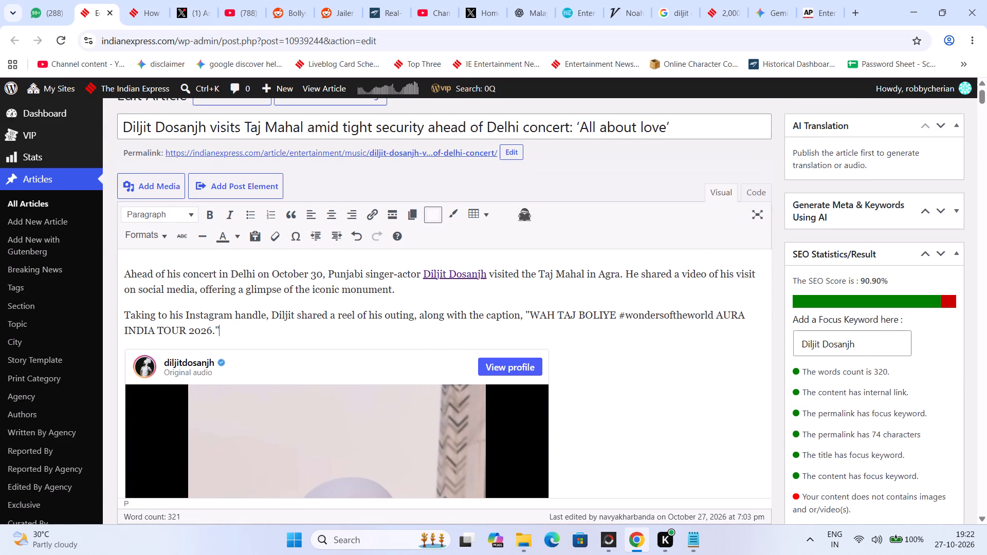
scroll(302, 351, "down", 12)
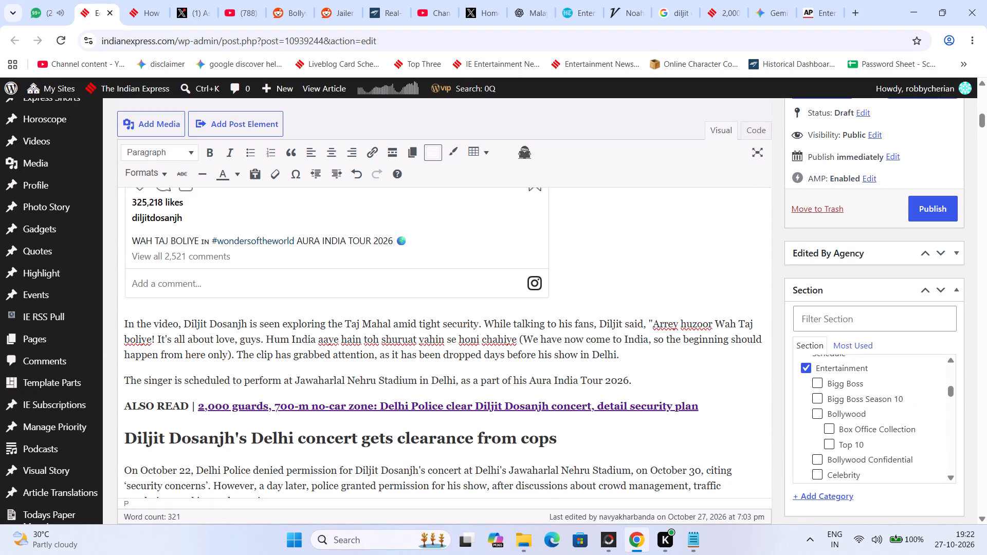
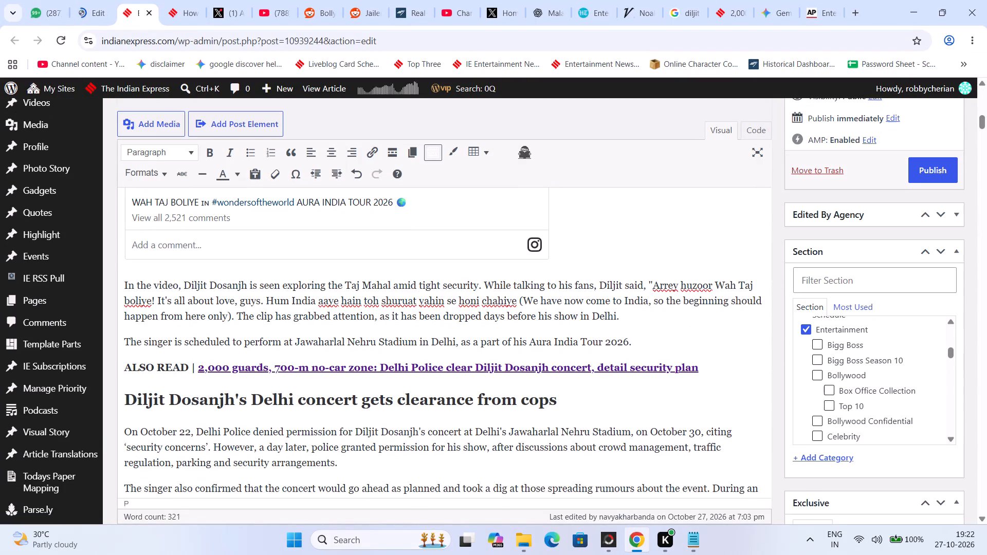
Duplicate the linked 2,000 guards ALSO READ line below the Instagram Live quote paragraph ending "Now, see you in Delhi on the 30th.".
left_click(126, 283)
triple_click(178, 365)
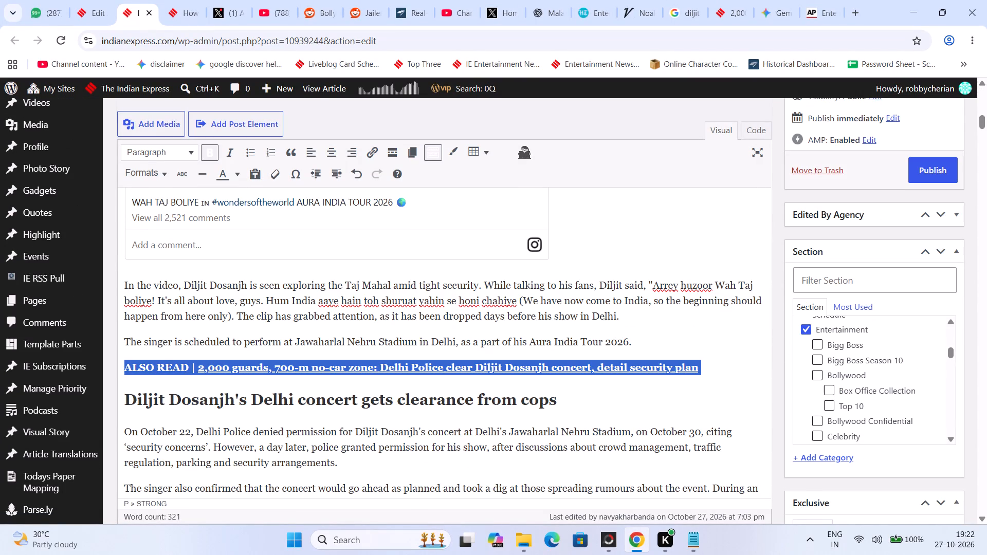
key("ctrl+c")
scroll(179, 367, "down", 3)
left_click(370, 327)
key("Return")
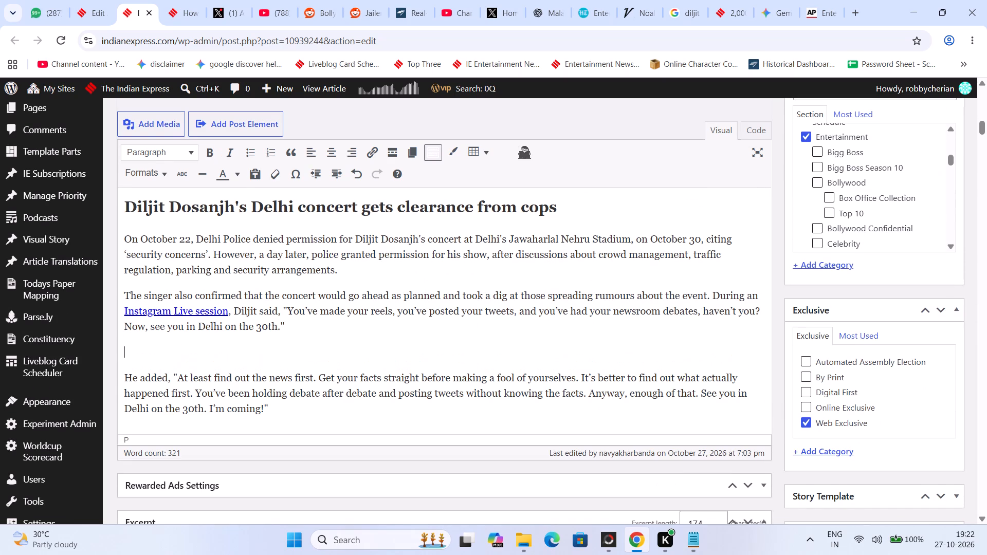
key("ctrl+v")
Replace the upper ALSO READ headline with the copied "Why Amitabh Bachchan, Diljit Dosanjh being targeted by pro-Khalistani groups? A KBC episode started it".
scroll(366, 337, "up", 4)
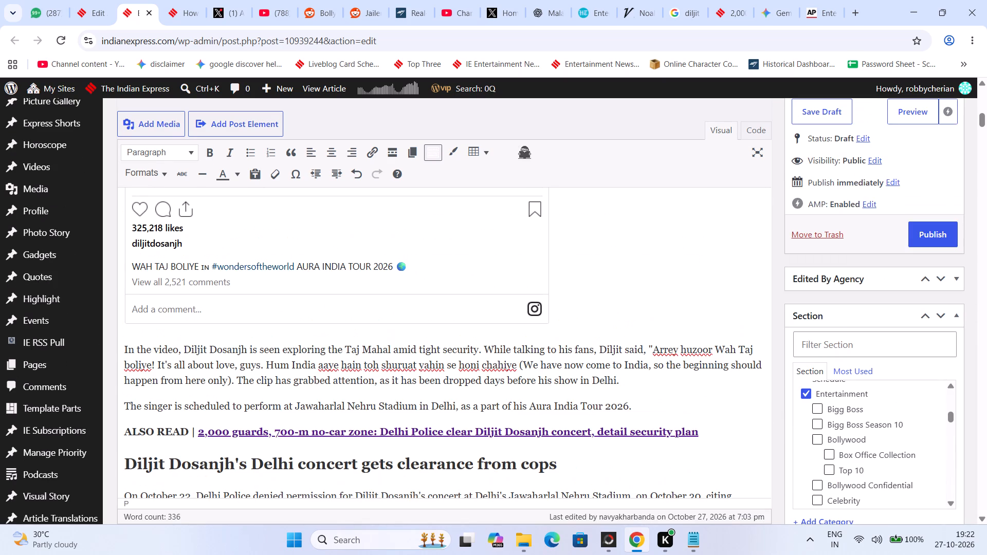
left_click(190, 0)
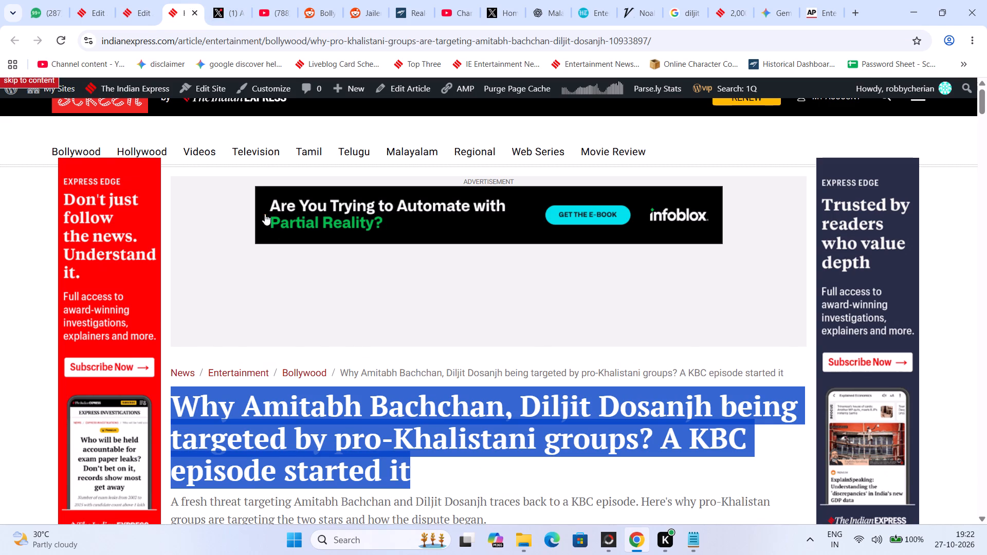
key("ctrl+c")
left_click(119, 0)
left_click_drag(734, 431, 283, 430)
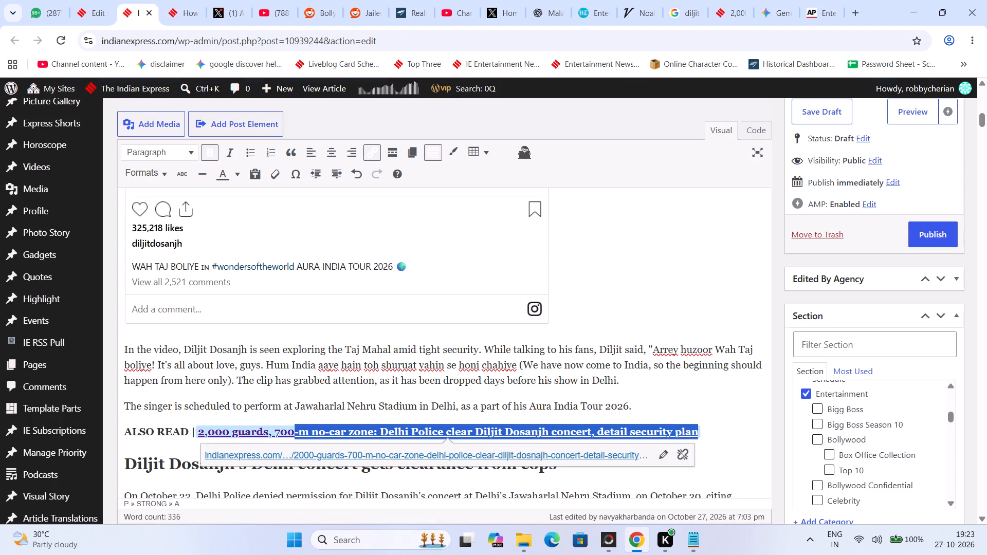
left_click_drag(283, 430, 199, 432)
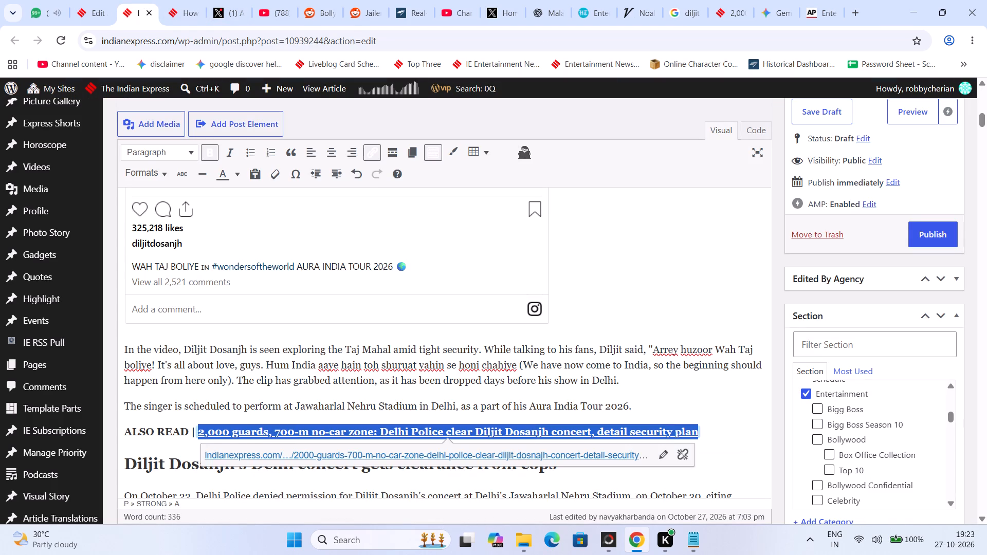
key("BackSpace")
right_click(213, 431)
left_click(280, 300)
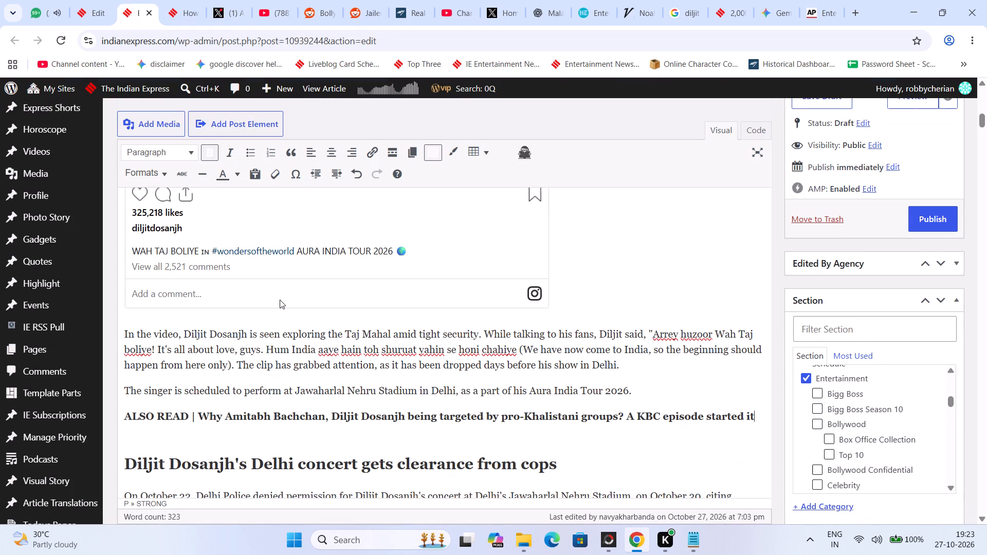
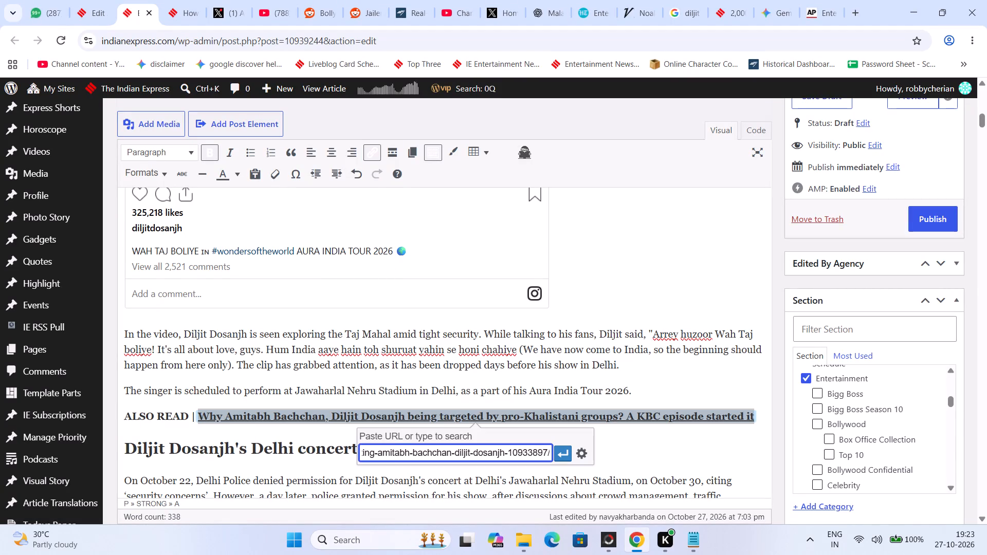
Apply the pasted URL to the Amitabh Bachchan and Diljit Dosanjh ALSO READ headline, set to open in a new tab.
left_click(581, 451)
left_click(427, 225)
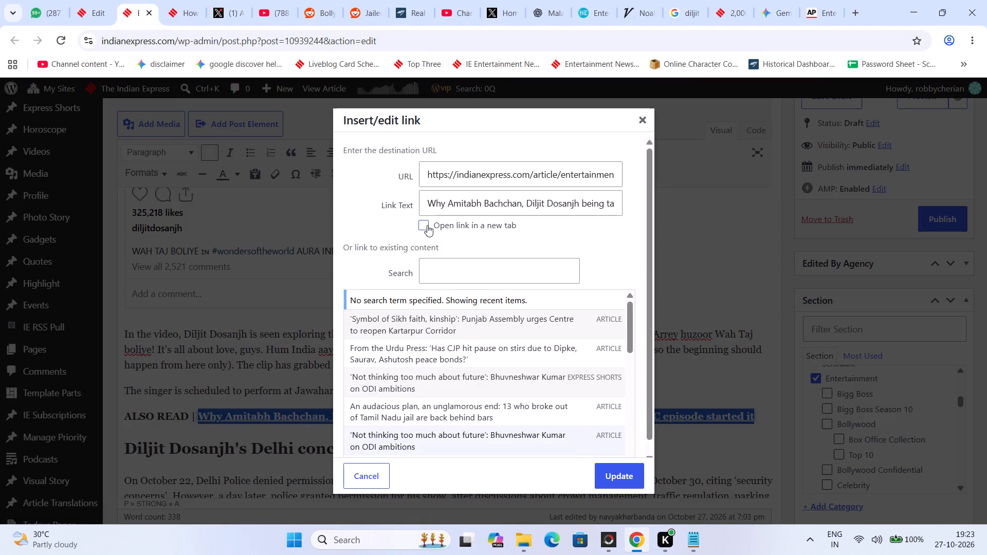
left_click(427, 225)
left_click(427, 225)
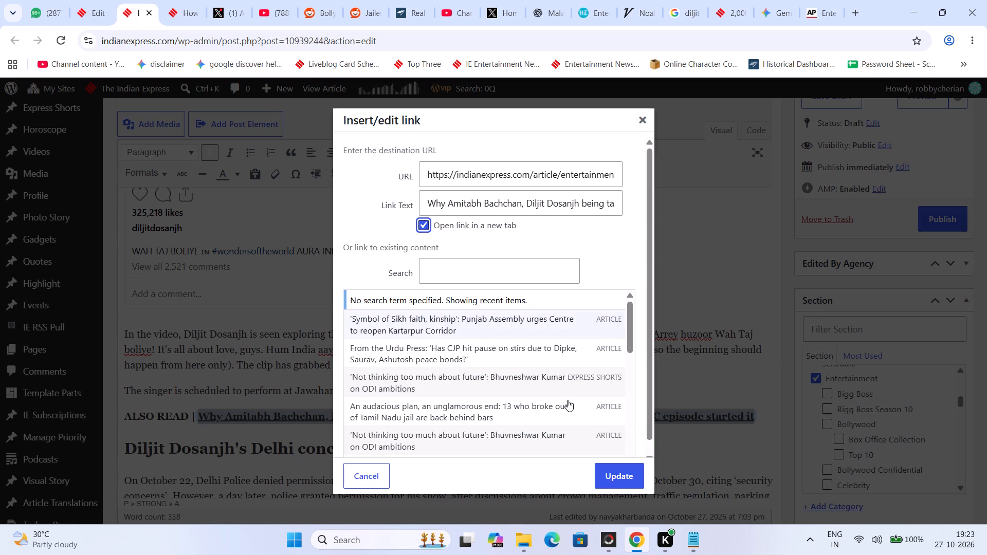
left_click(628, 483)
Review the article body from the Instagram embed through both ALSO READ lines to the closing quote.
scroll(322, 361, "up", 3)
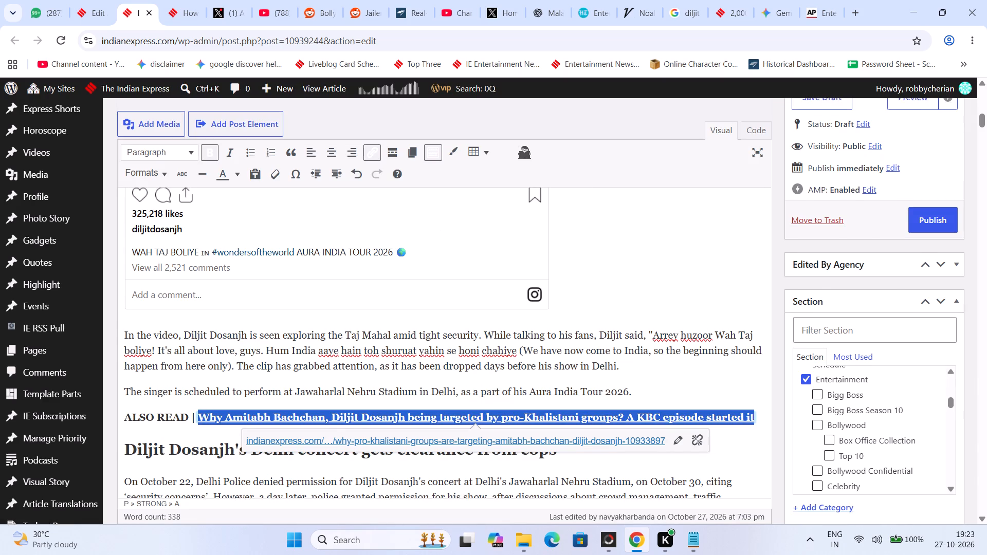
scroll(322, 361, "down", 8)
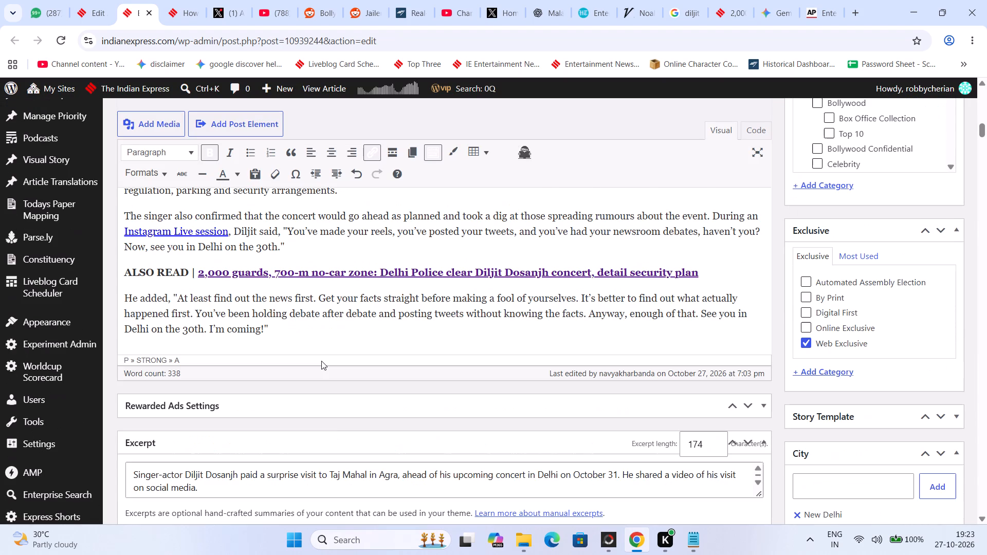
scroll(321, 361, "up", 6)
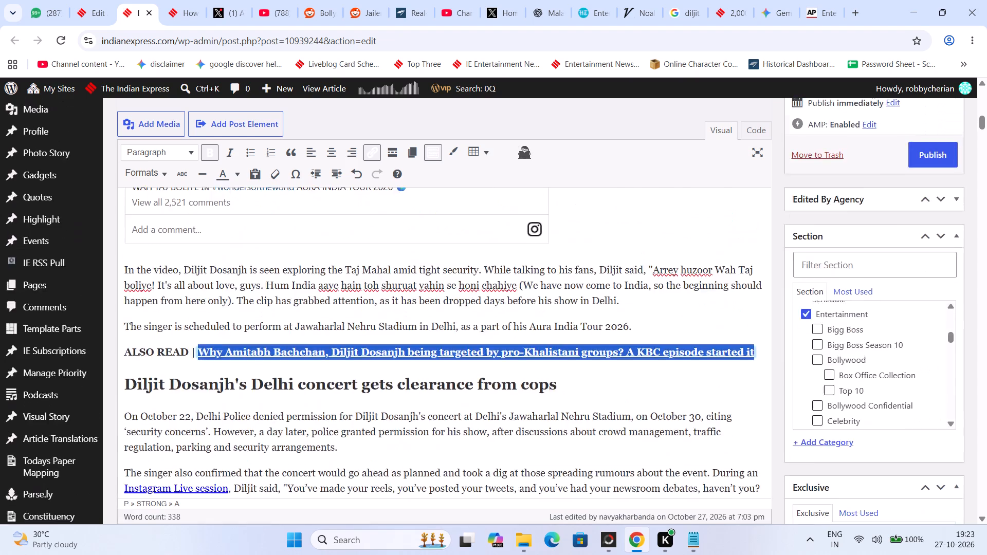
scroll(321, 361, "up", 15)
scroll(321, 361, "down", 11)
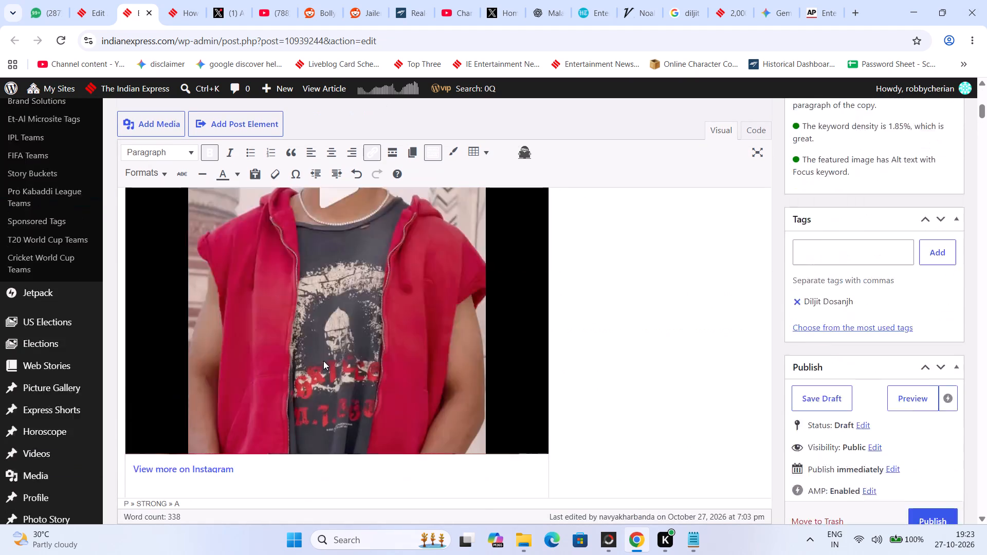
scroll(324, 361, "down", 5)
scroll(325, 361, "up", 2)
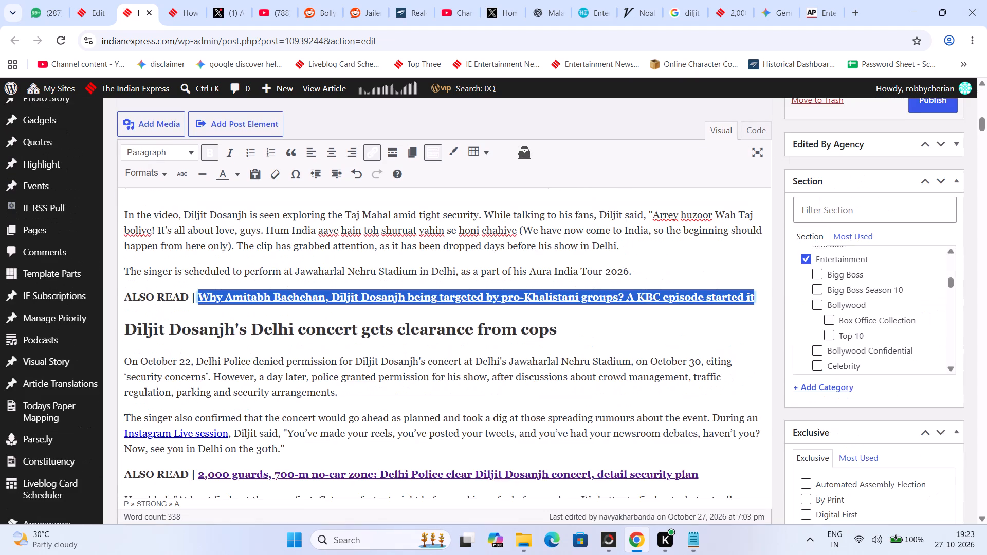
Copy "Diljit Dosanjh visits Taj Mahal amid tight security ahead of Delhi concert" from the title into the homepage Alternate Heading.
scroll(325, 361, "up", 20)
scroll(325, 361, "up", 3)
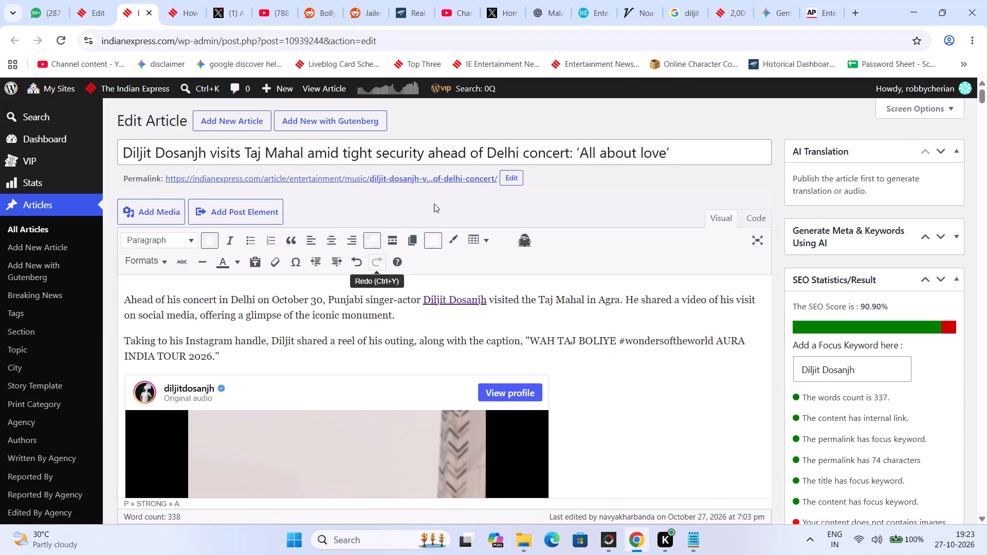
left_click_drag(569, 155, 143, 157)
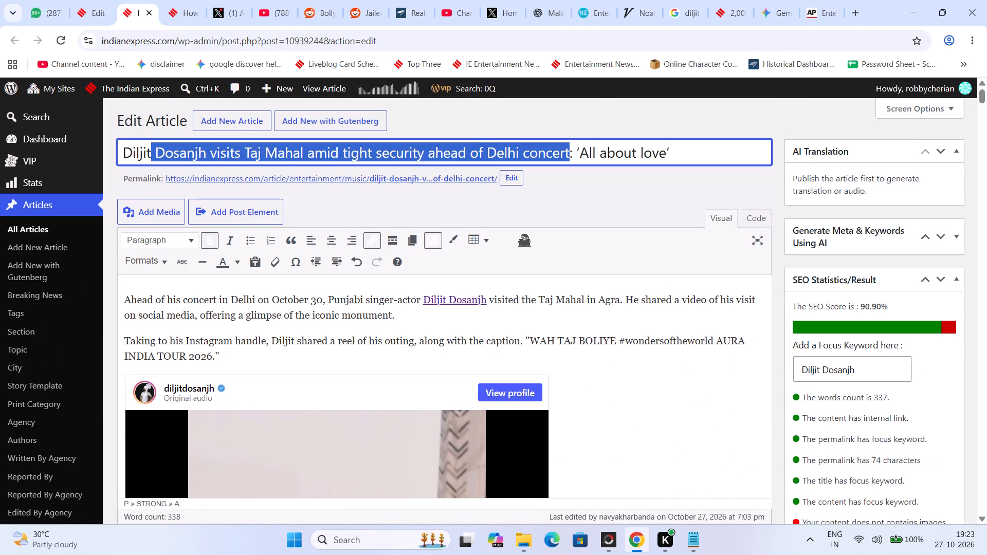
left_click_drag(143, 157, 117, 157)
key("ctrl+c")
left_click_drag(983, 98, 986, 554)
triple_click(408, 365)
key("ctrl+v")
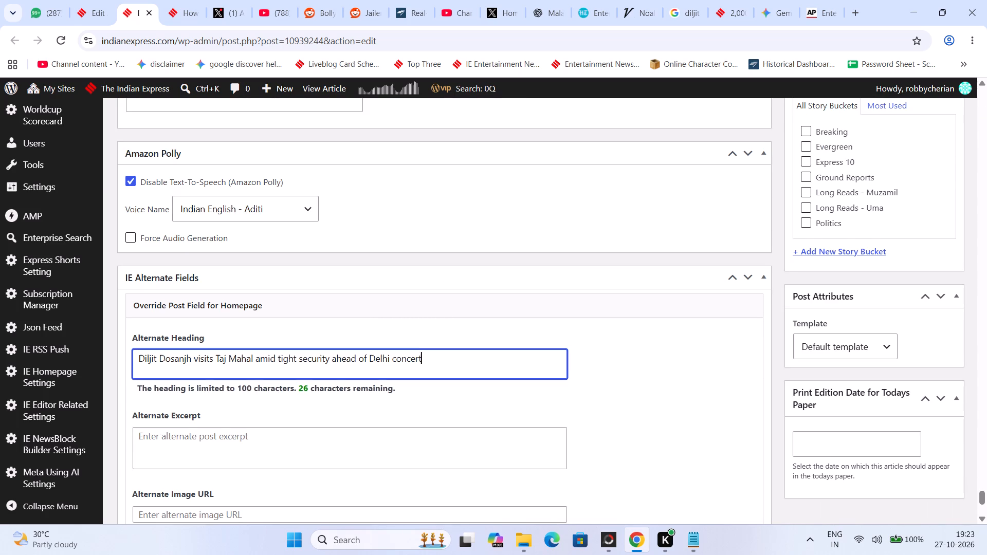
Look through the article's additional settings sections between the liveblog content and the Also read in link fields.
left_click(986, 203)
left_click(986, 203)
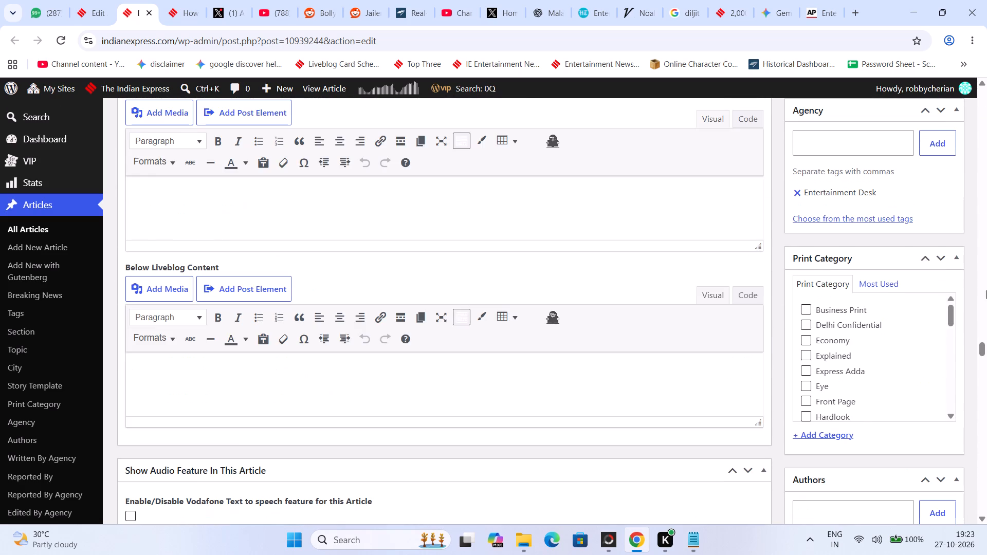
triple_click(986, 365)
left_click(986, 398)
triple_click(986, 398)
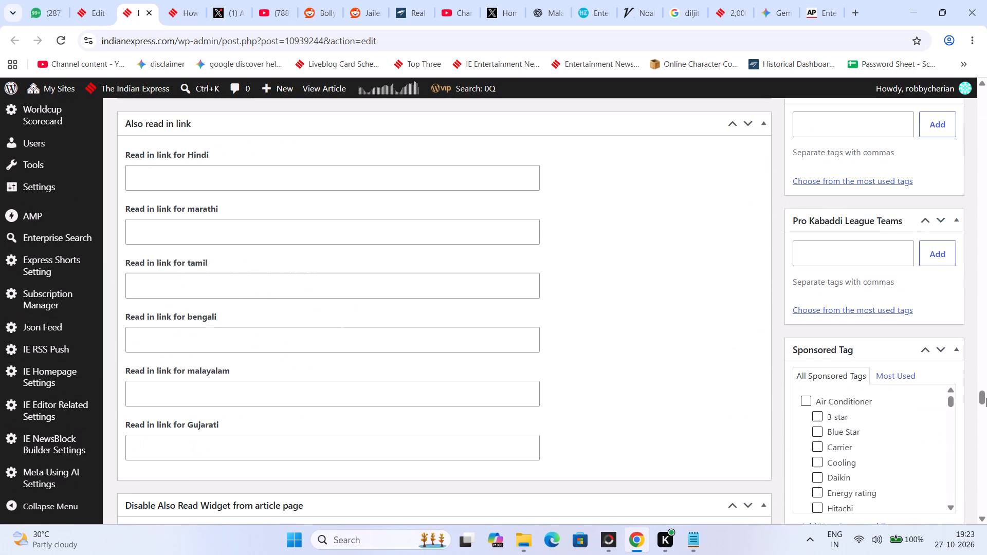
Open the featured image of the Diljit Dosanjh article for editing.
left_click(986, 398)
left_click(984, 406)
left_click(984, 420)
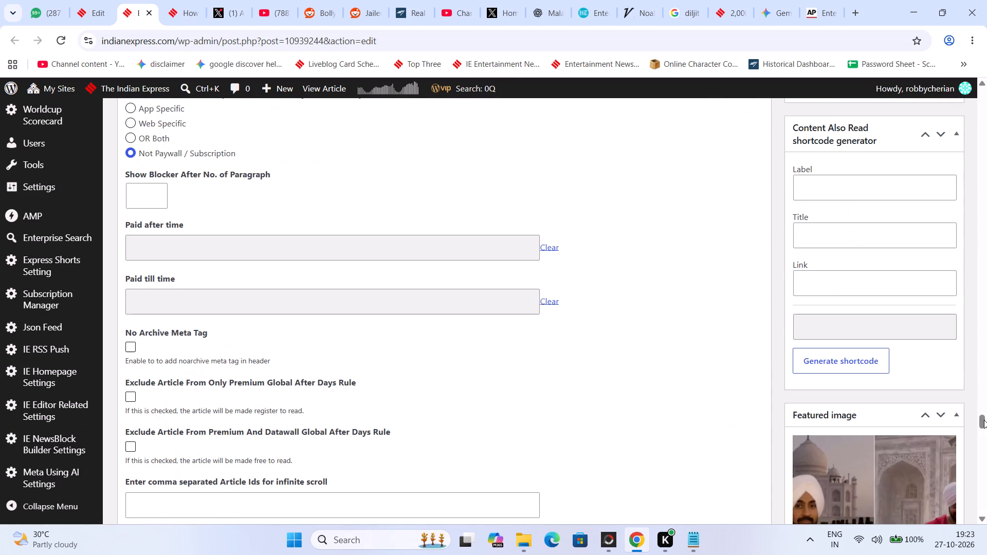
left_click(880, 445)
Open the Entertainment section from the breadcrumb of the Amitabh Bachchan and Diljit Dosanjh KBC story.
left_click(193, 0)
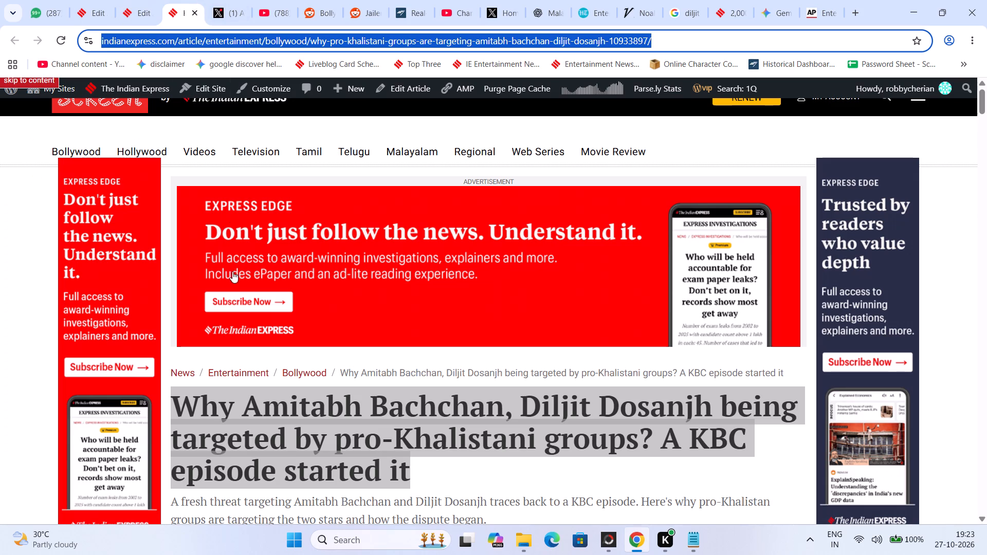
left_click(233, 372)
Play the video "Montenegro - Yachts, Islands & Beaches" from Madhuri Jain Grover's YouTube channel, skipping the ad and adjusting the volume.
left_click(273, 0)
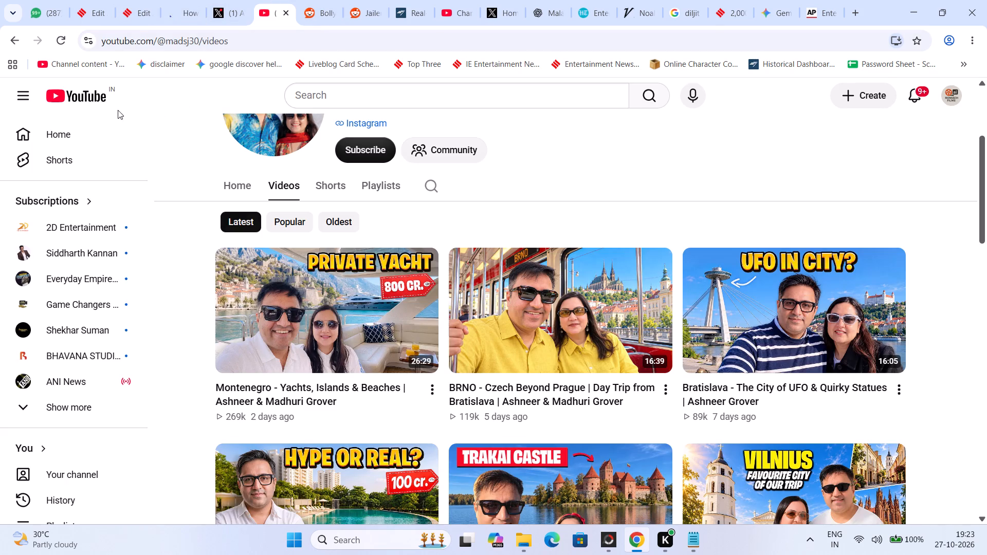
left_click(86, 96)
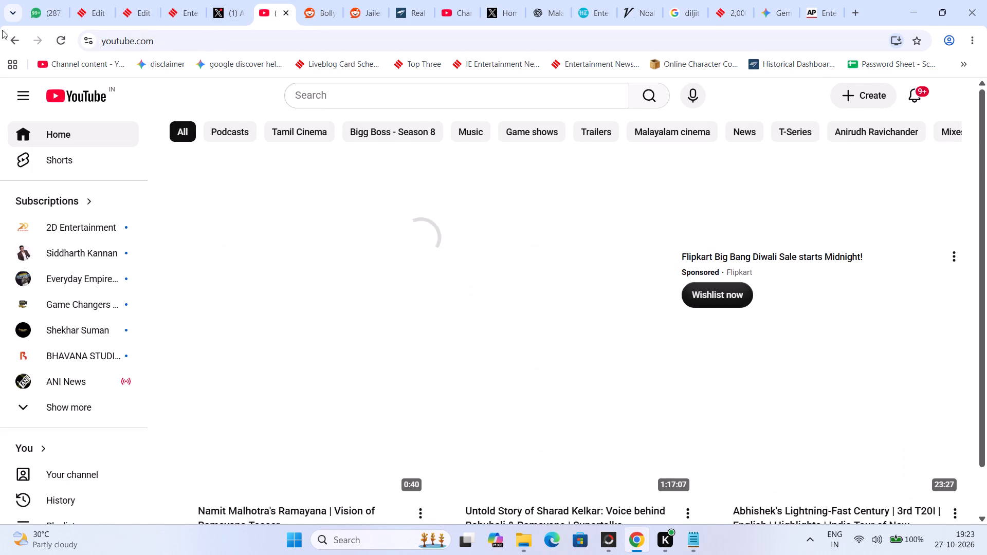
left_click(8, 40)
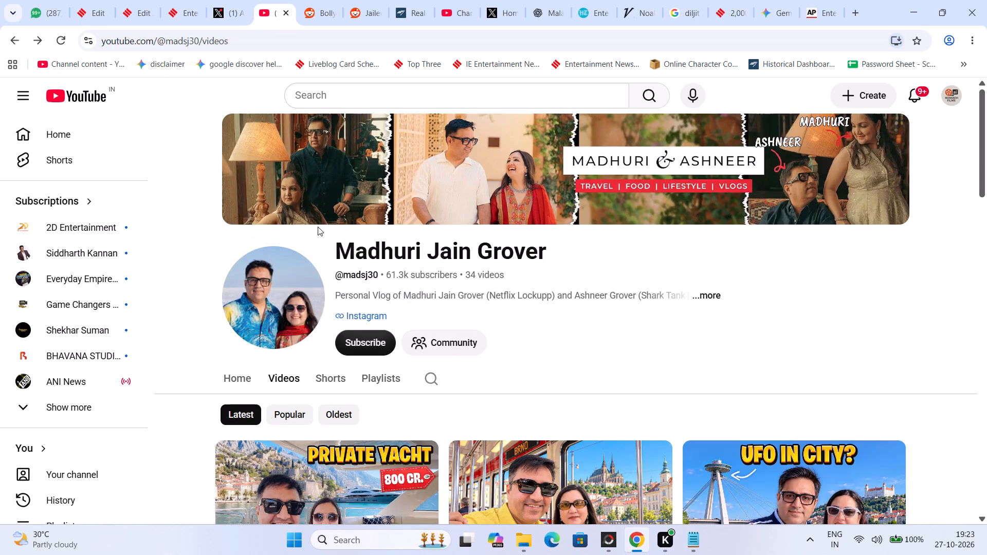
scroll(322, 369, "down", 3)
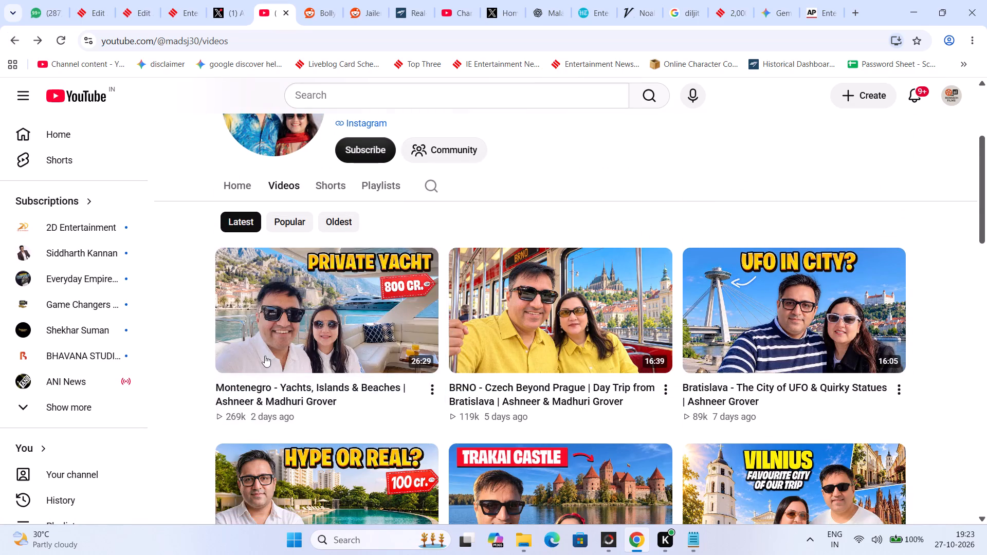
left_click(379, 309)
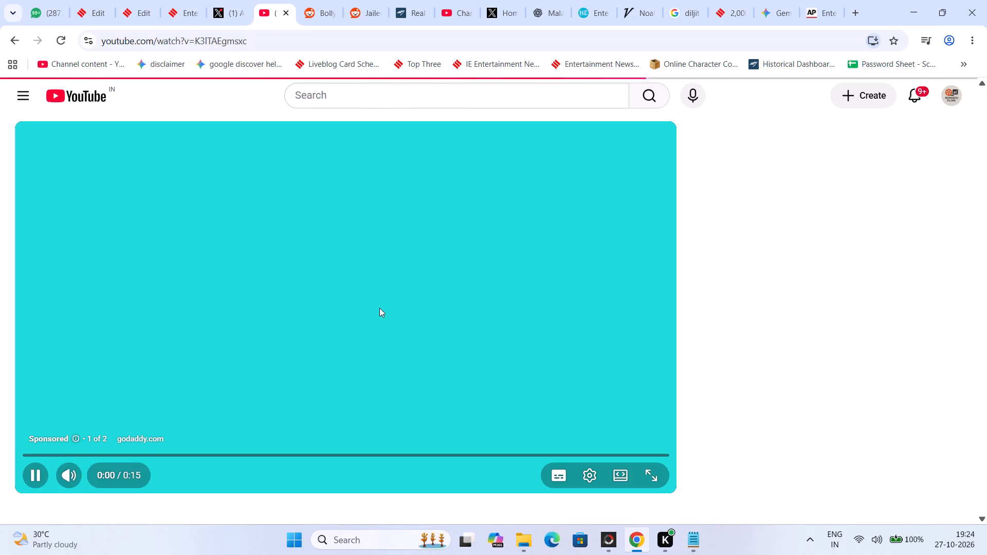
scroll(313, 344, "down", 2)
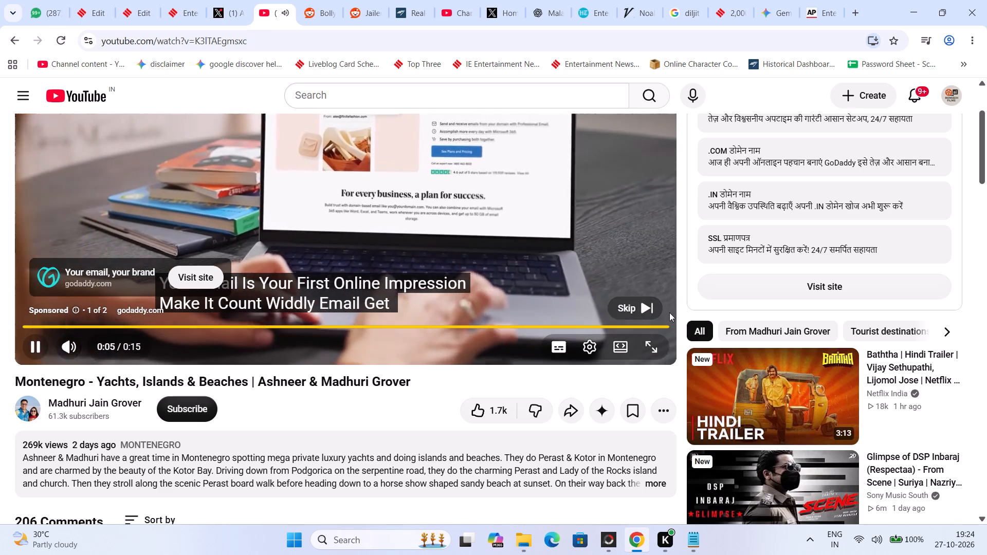
left_click(654, 316)
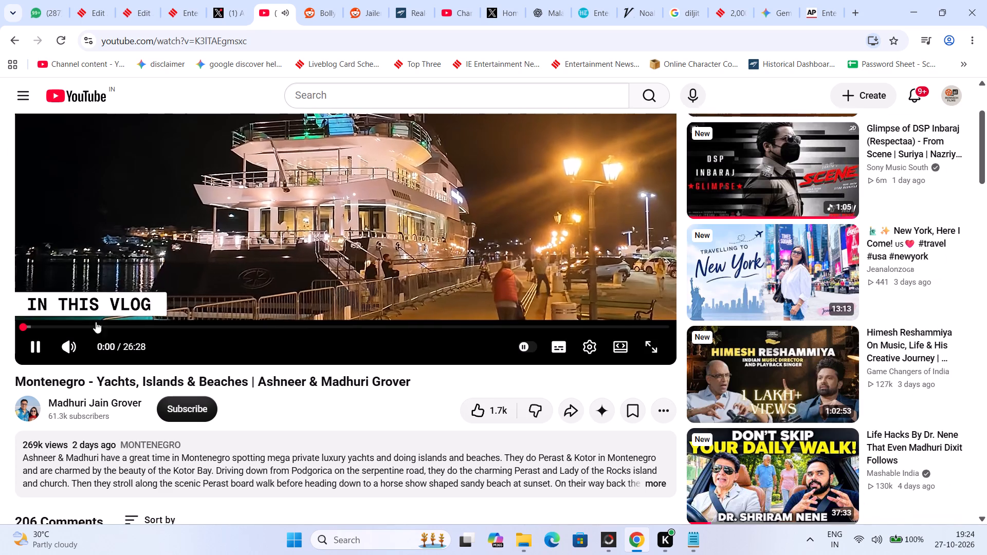
left_click(86, 347)
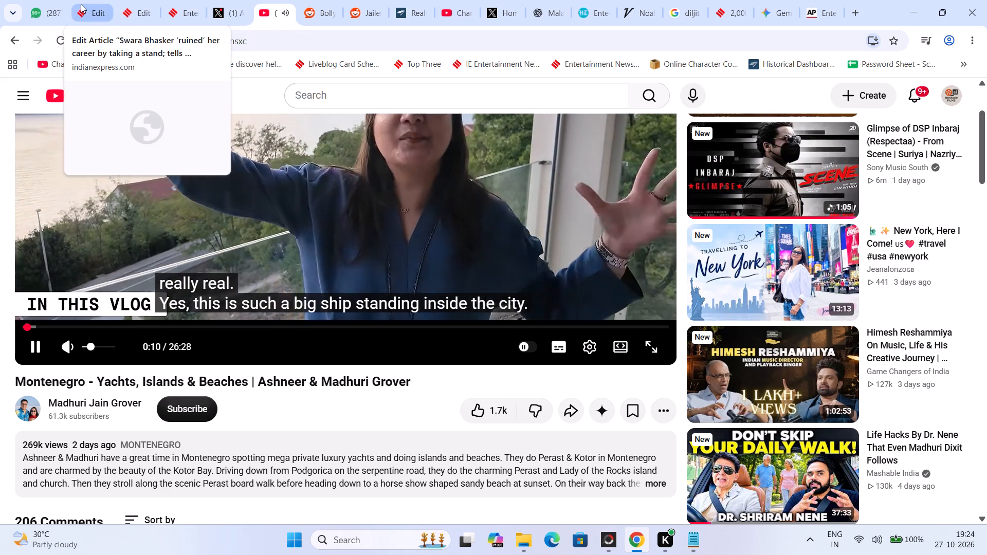
Trim the image caption to "Diljit Dosanjh visits Taj Mahal after Delhi concert row." and set it as the featured image.
left_click(145, 0)
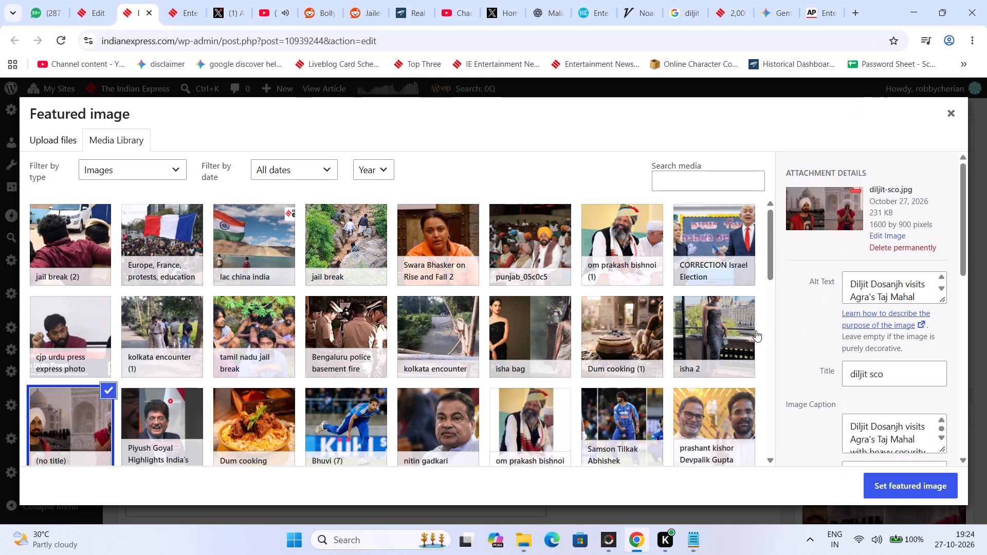
scroll(836, 353, "down", 2)
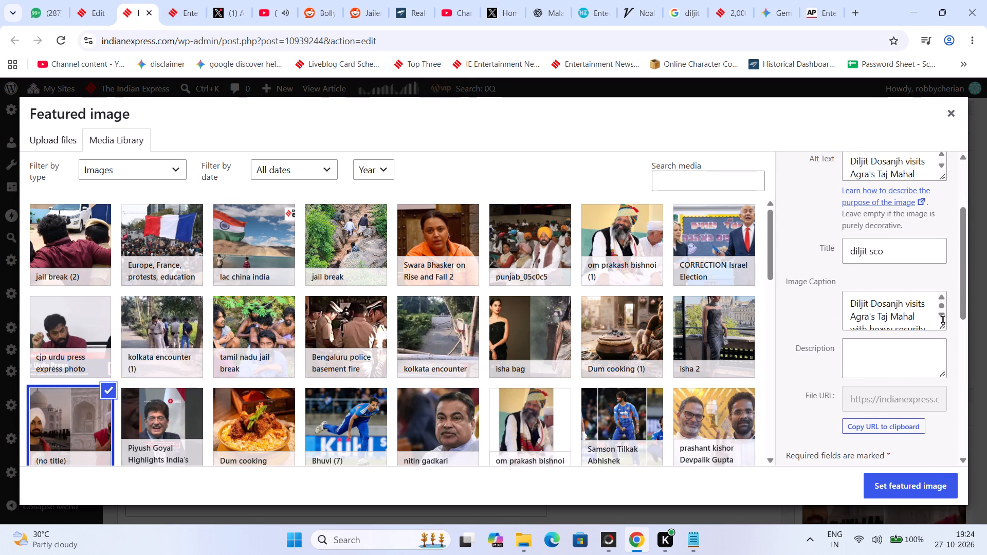
left_click_drag(943, 319, 943, 399)
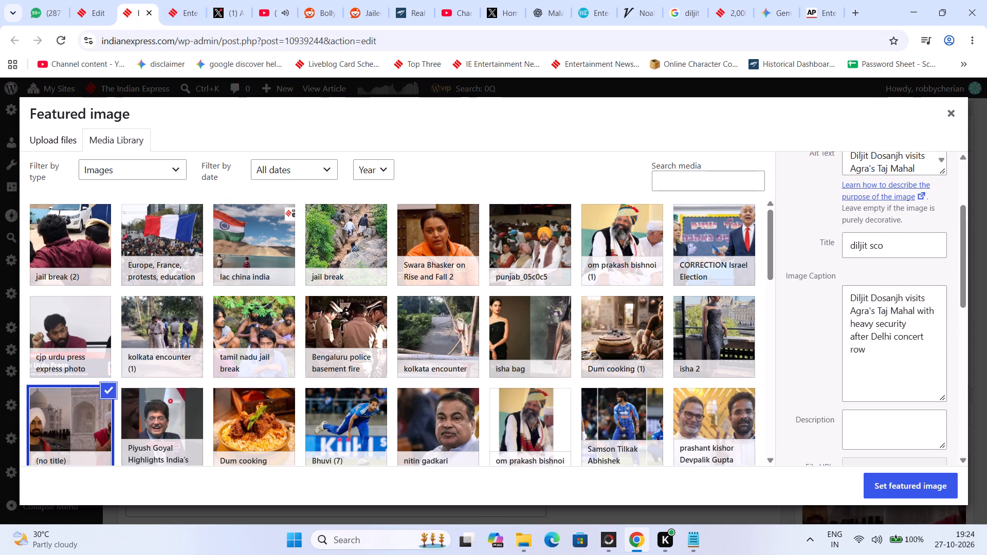
left_click_drag(878, 313, 803, 303)
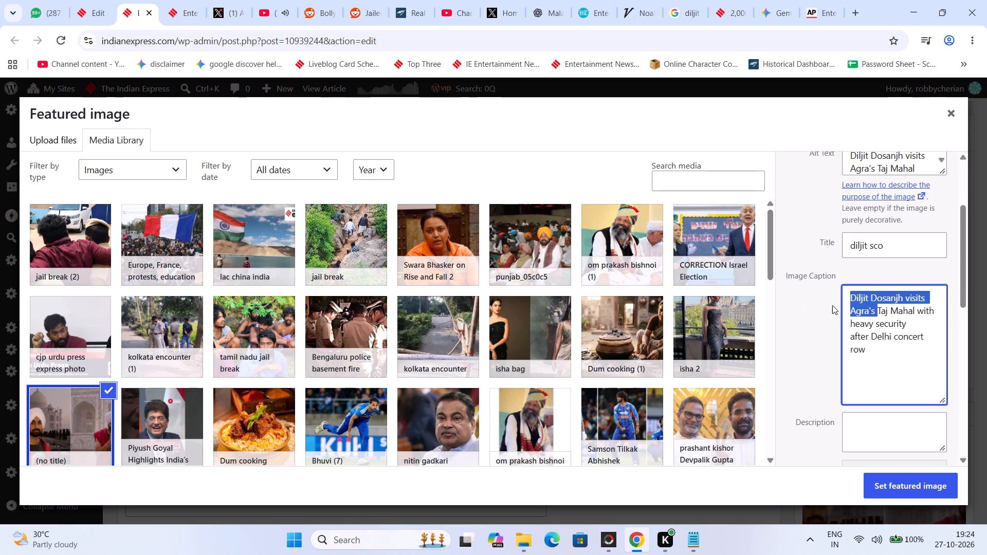
left_click(837, 305)
left_click_drag(876, 310, 814, 310)
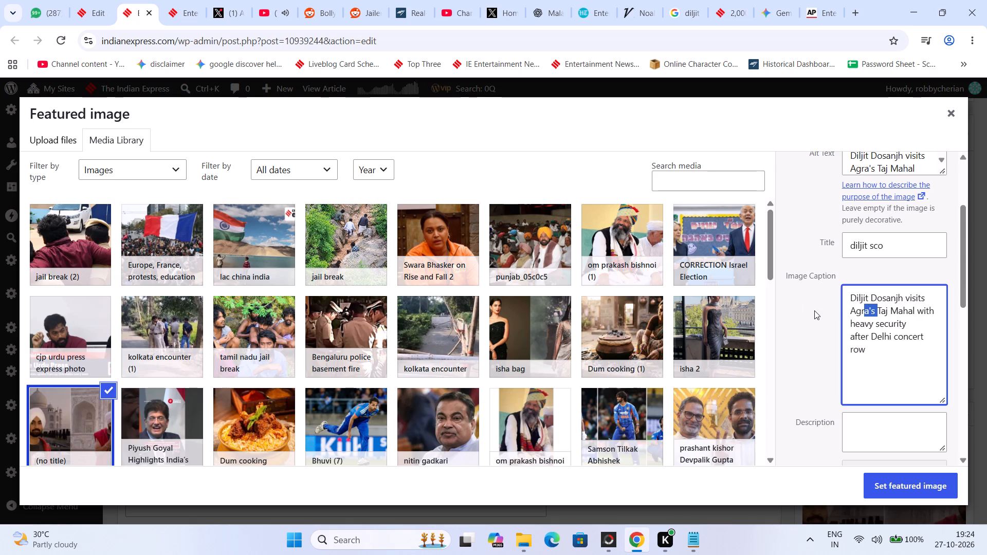
key("BackSpace")
left_click_drag(876, 317, 882, 318)
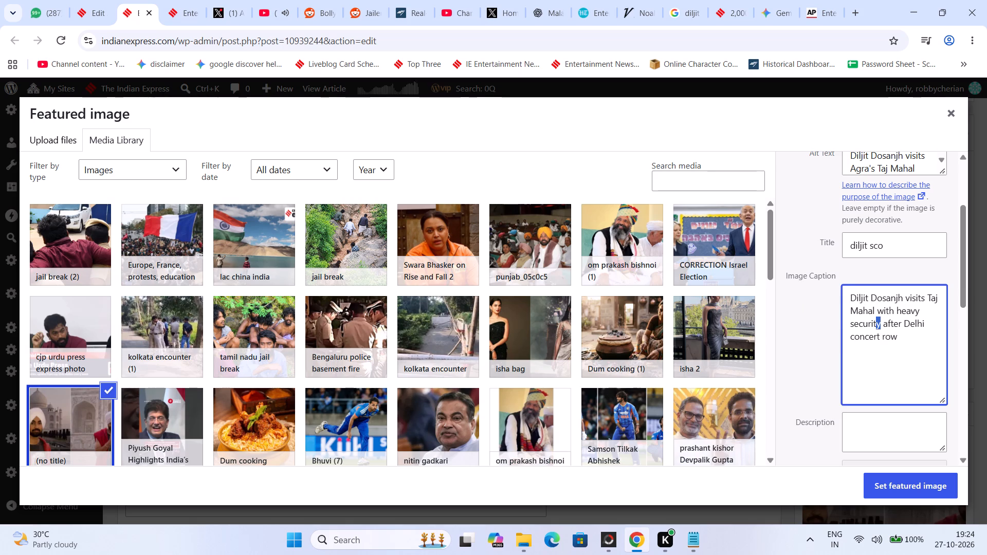
left_click_drag(882, 318, 885, 320)
left_click(883, 321)
left_click_drag(881, 321, 881, 314)
key("BackSpace")
key("BackSpace")
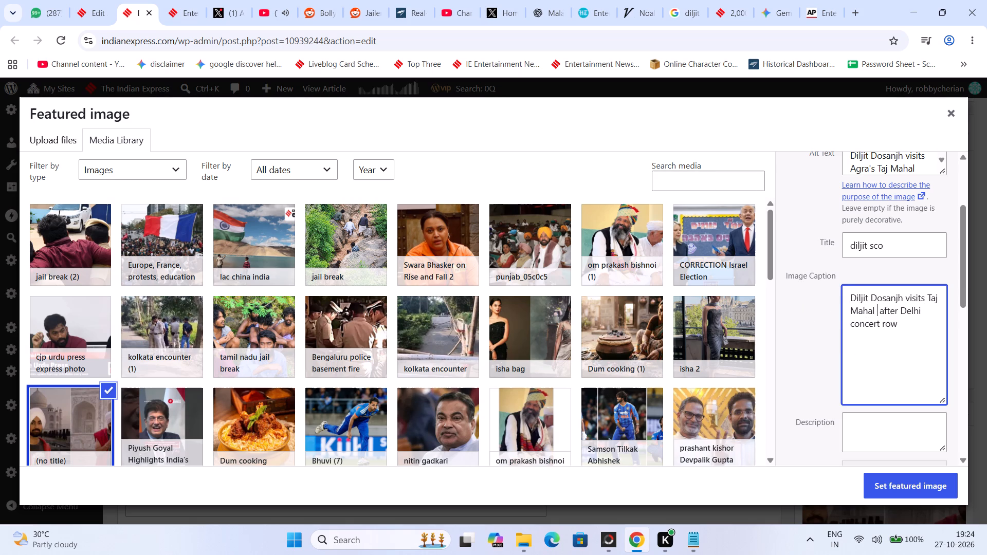
key("BackSpace")
left_click(905, 316)
left_click(902, 323)
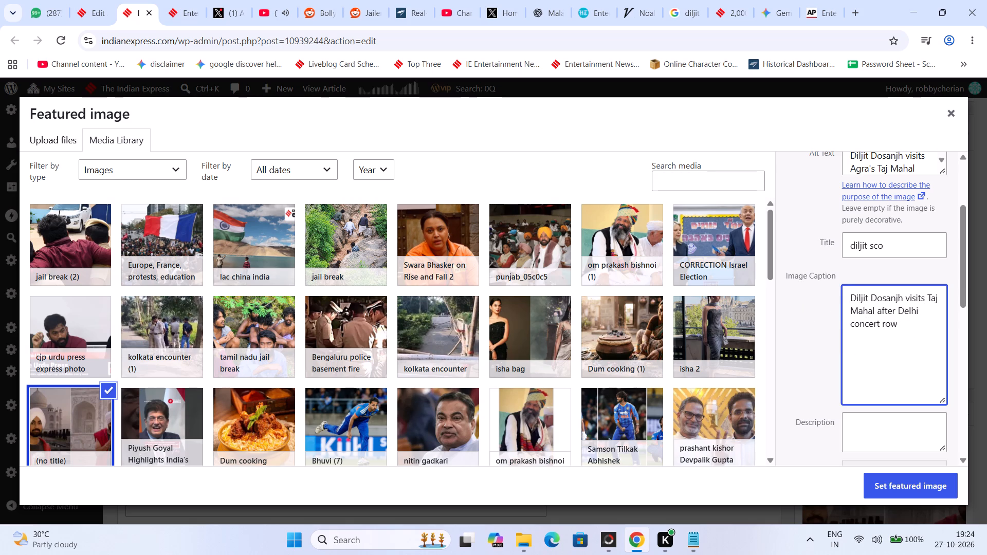
key("period")
left_click(907, 496)
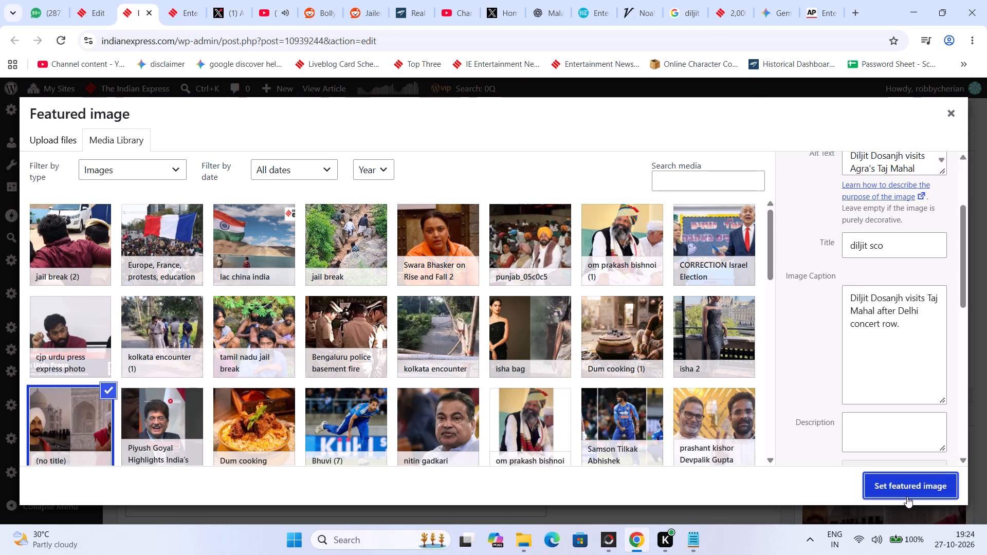
In the SEO keywords, split "Diljit Dosanjh news" into the separate keywords "Diljit" and "Dosanjh", removing "news".
left_click(986, 231)
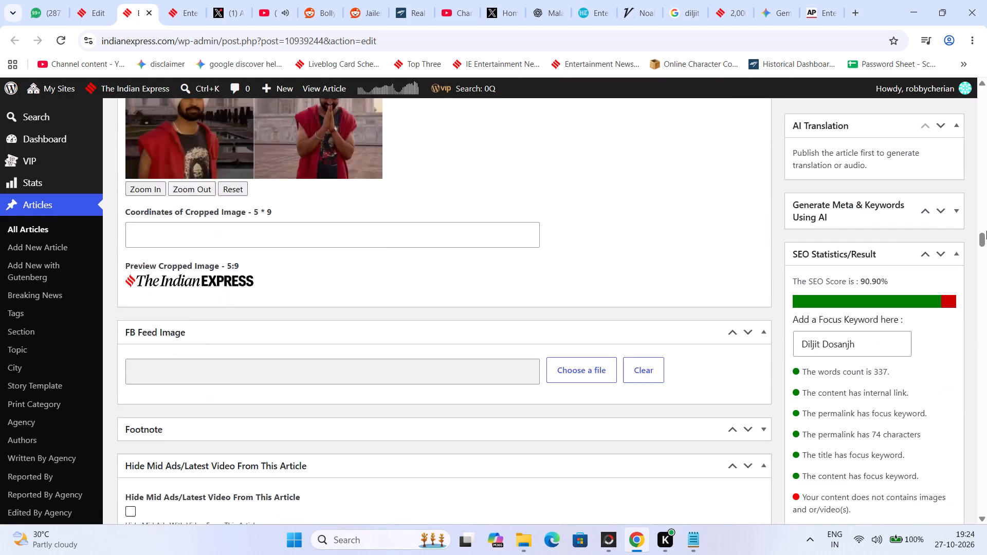
left_click_drag(986, 231, 986, 184)
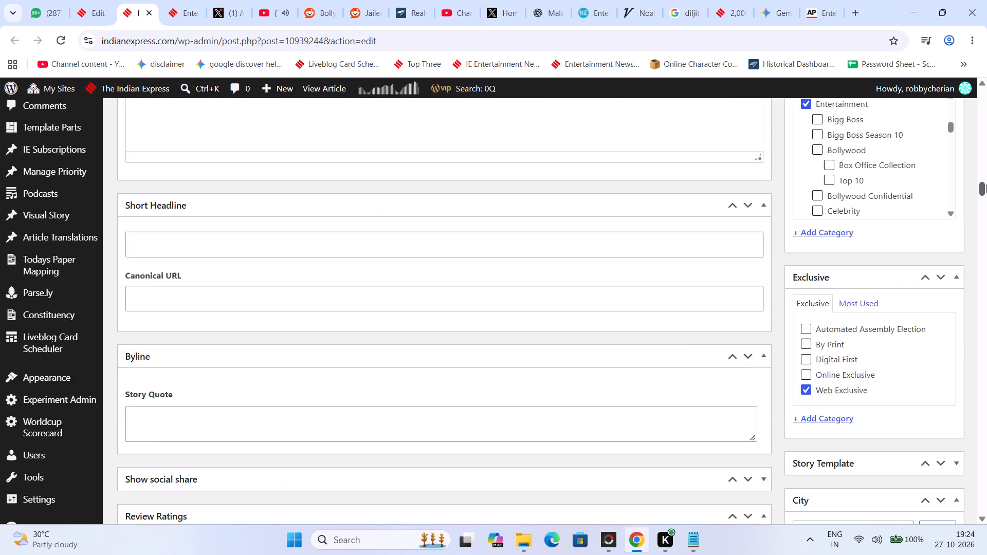
left_click_drag(986, 184, 986, 155)
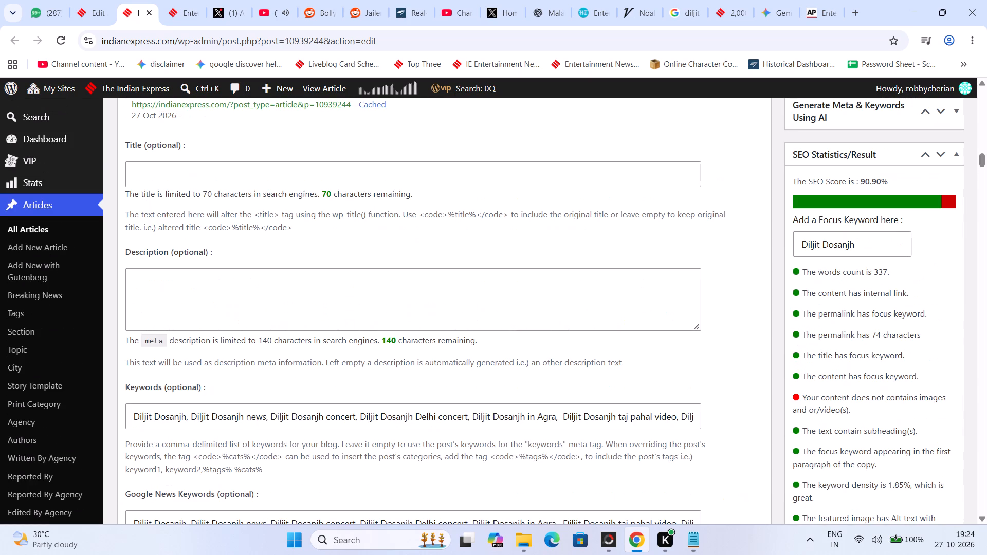
left_click(210, 420)
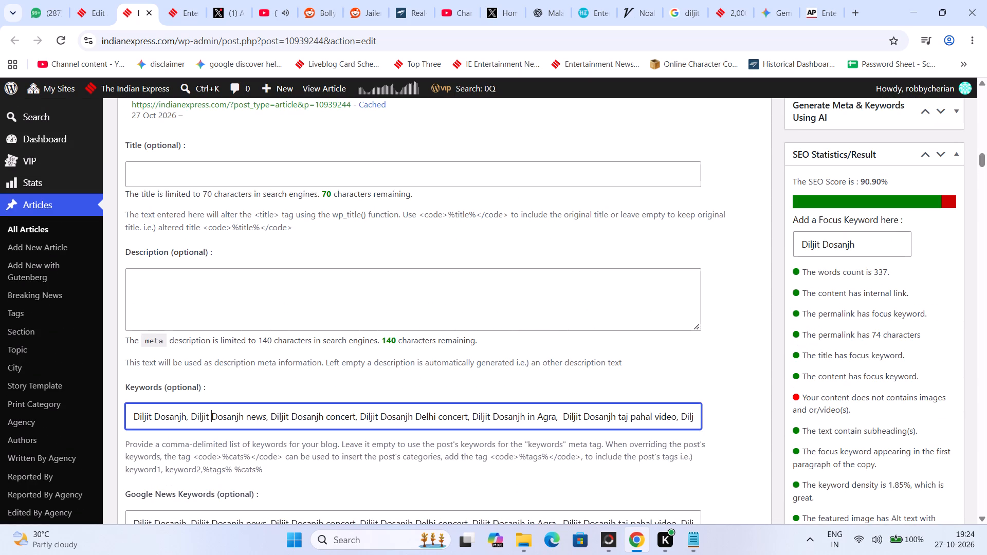
left_click(210, 420)
key("comma")
key("space")
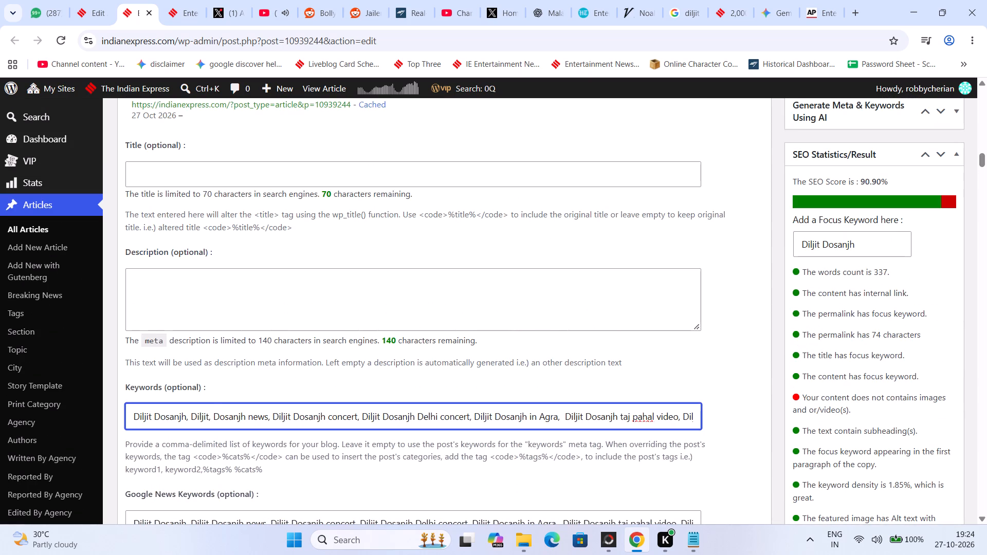
left_click_drag(245, 419, 267, 415)
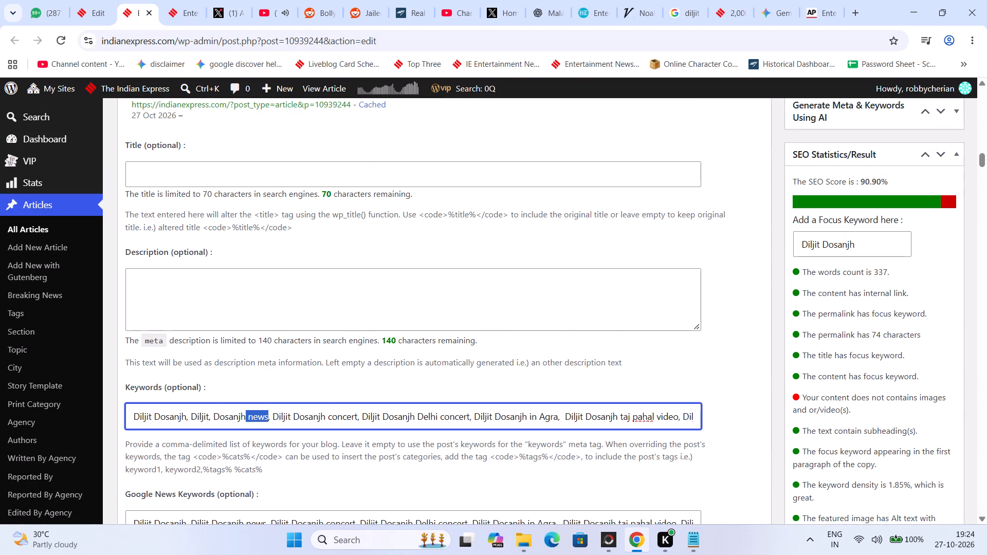
key("BackSpace")
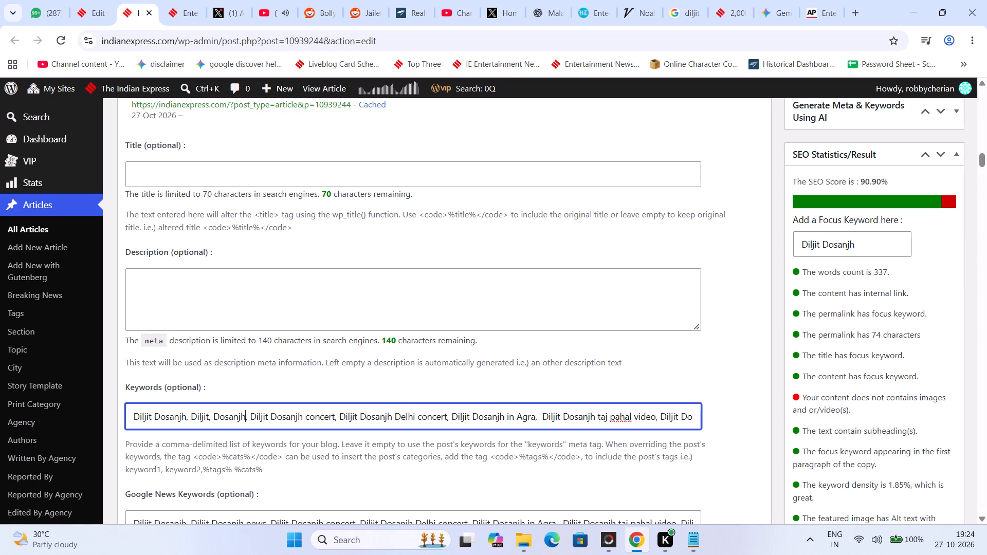
Change the remaining SEO keywords to "Diljit Dosanjh Agra" and "Diljit Dosanjh taj mahal", and replace everything after them with "taj mahal".
left_click_drag(511, 414, 516, 416)
key("BackSpace")
key("BackSpace")
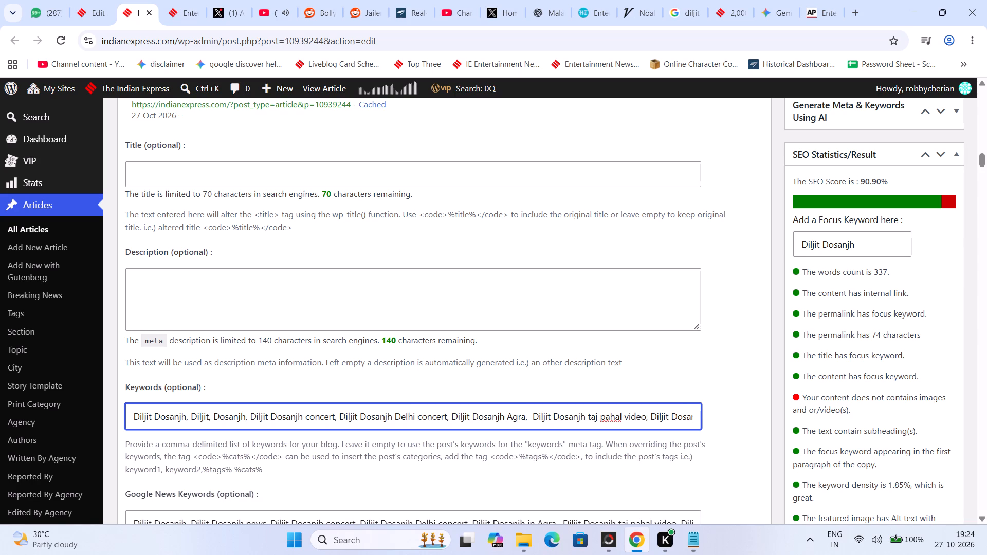
left_click_drag(605, 423, 599, 422)
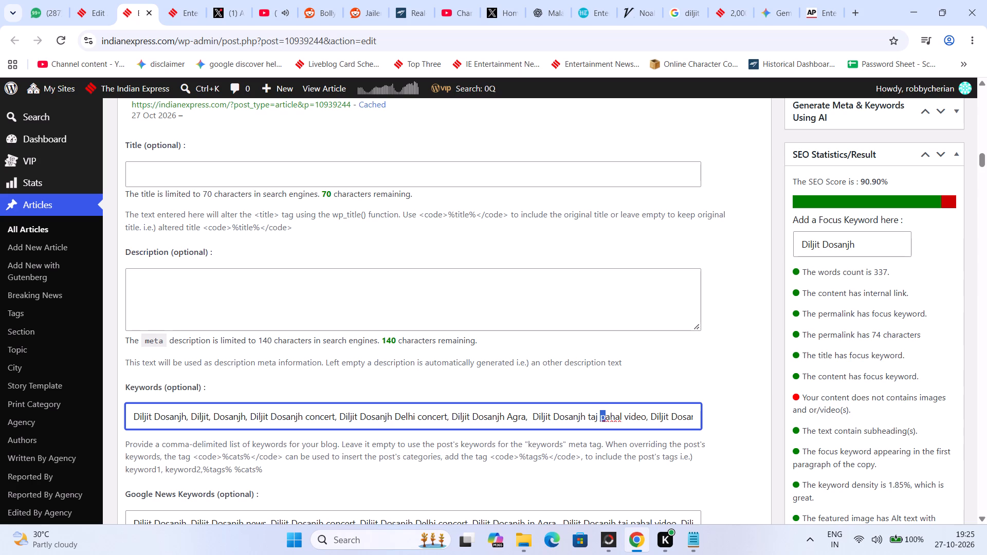
key("m")
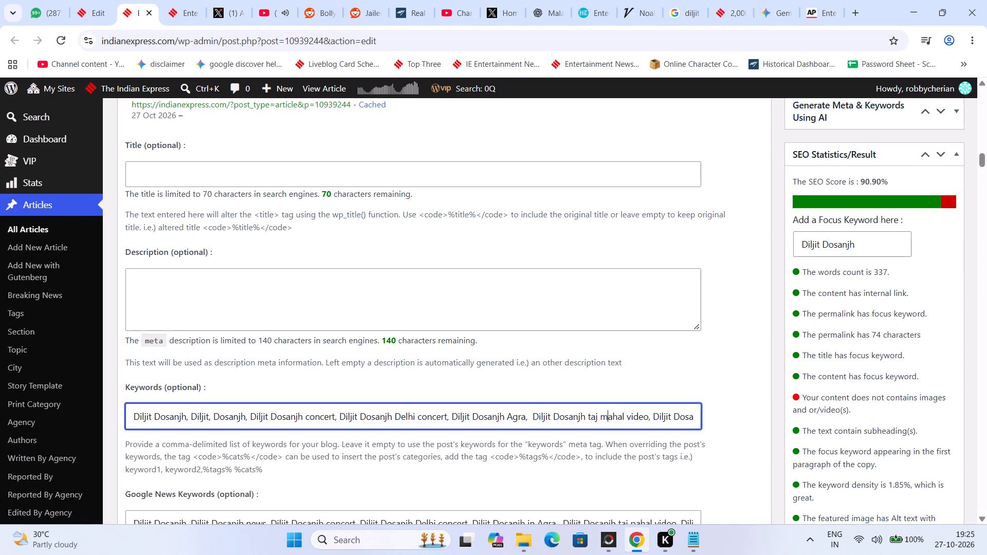
left_click_drag(624, 421, 822, 411)
type(",")
key("space")
type("ta")
key("j")
key("space")
type("m")
key("a")
type("ha")
key("l")
Copy the full SEO keyword list into the Google News Keywords.
key("ctrl+a")
key("ctrl+c")
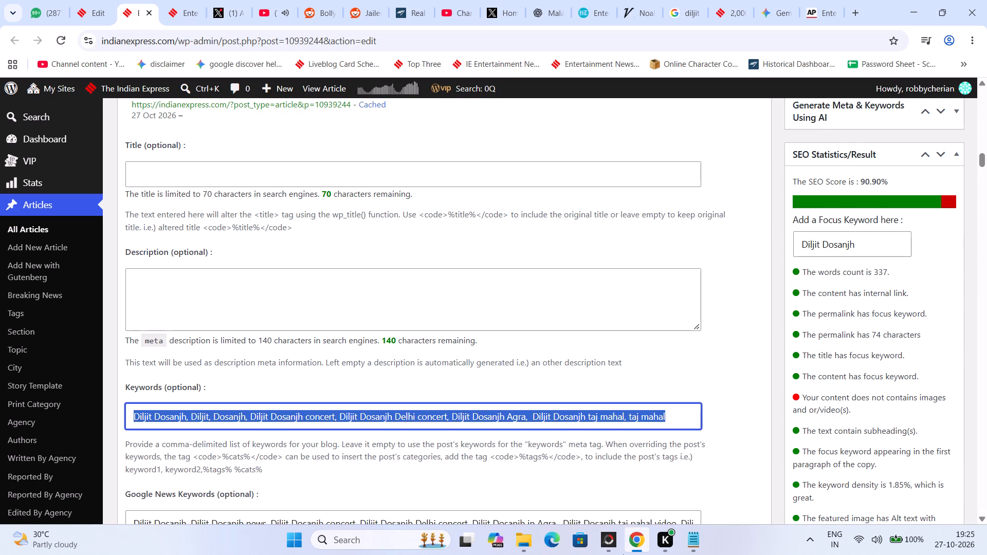
key("Tab")
key("ctrl+v")
In the excerpt, replace the phrase "paid a surprise visit to" with "visited".
scroll(614, 554, "up", 17)
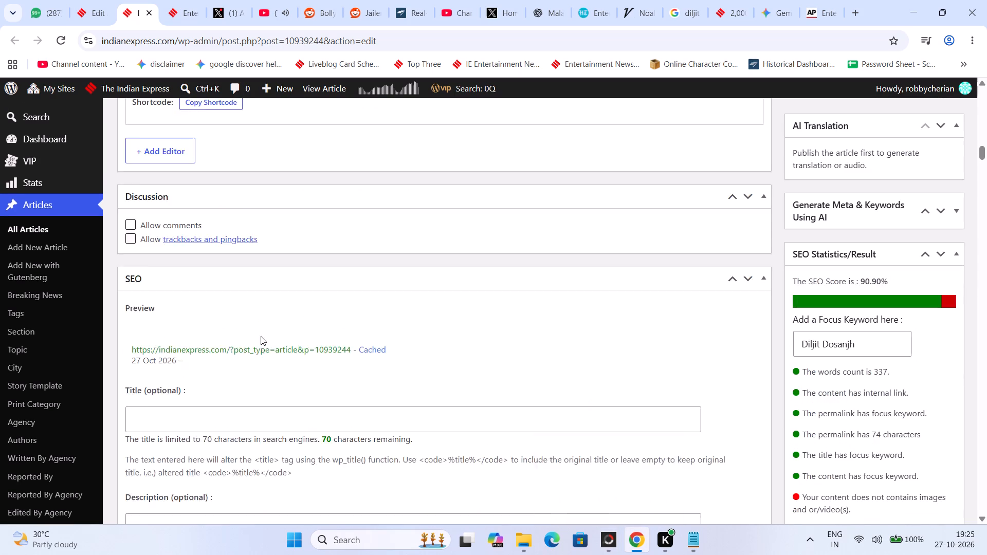
scroll(261, 336, "up", 14)
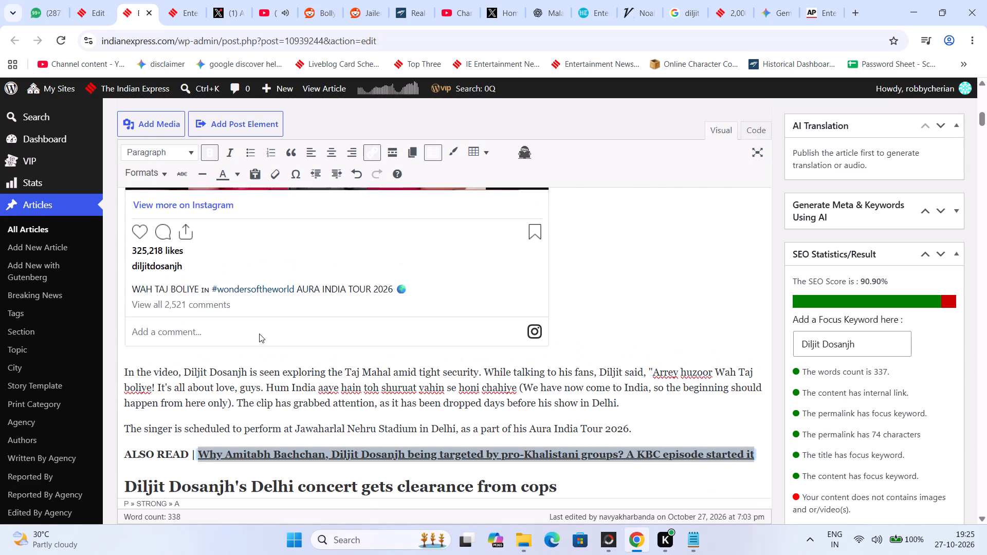
scroll(259, 334, "up", 1)
scroll(259, 334, "down", 8)
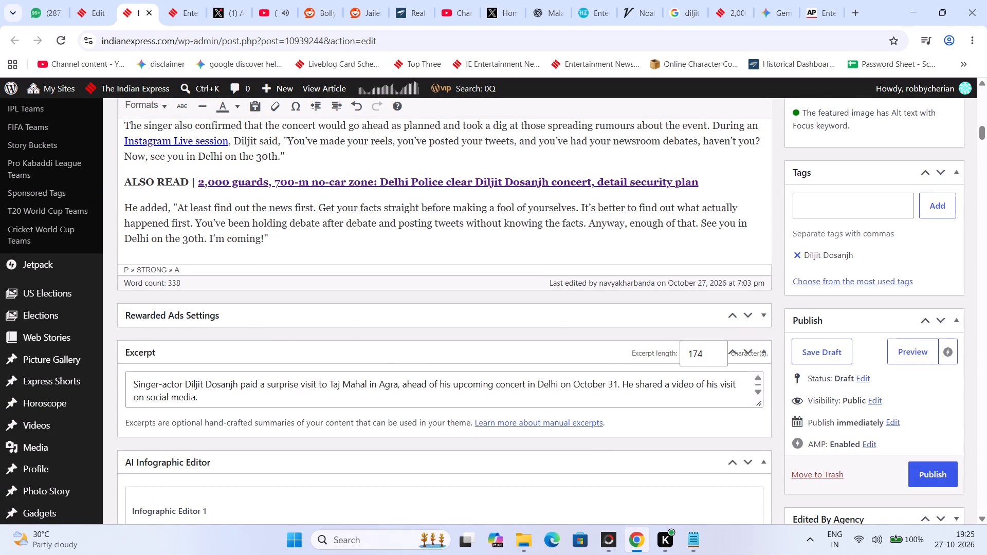
left_click_drag(240, 384, 332, 384)
left_click(330, 384)
left_click_drag(326, 385, 241, 386)
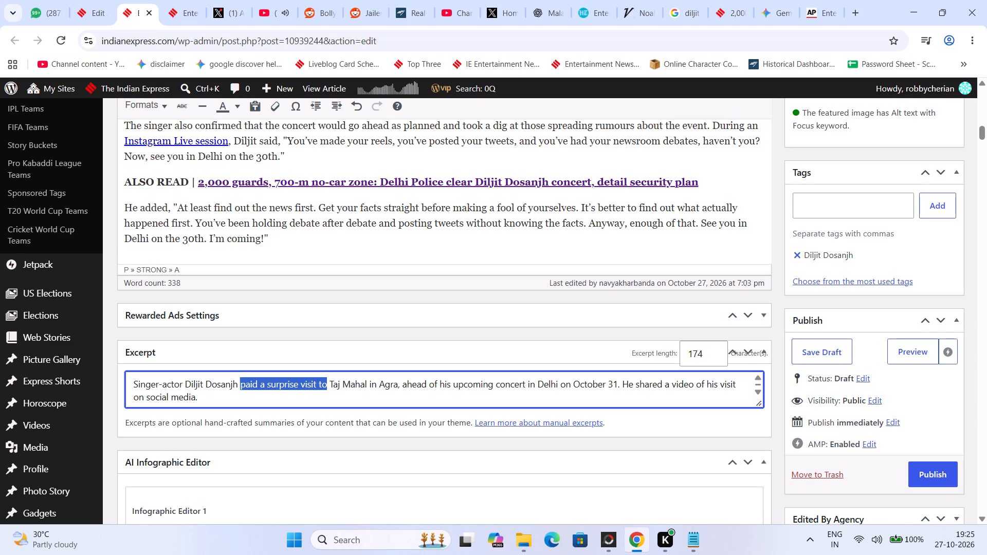
left_click_drag(241, 386, 240, 385)
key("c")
key("BackSpace")
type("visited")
Remove "upcoming" from the excerpt's first sentence so it reads "ahead of his concert in Delhi".
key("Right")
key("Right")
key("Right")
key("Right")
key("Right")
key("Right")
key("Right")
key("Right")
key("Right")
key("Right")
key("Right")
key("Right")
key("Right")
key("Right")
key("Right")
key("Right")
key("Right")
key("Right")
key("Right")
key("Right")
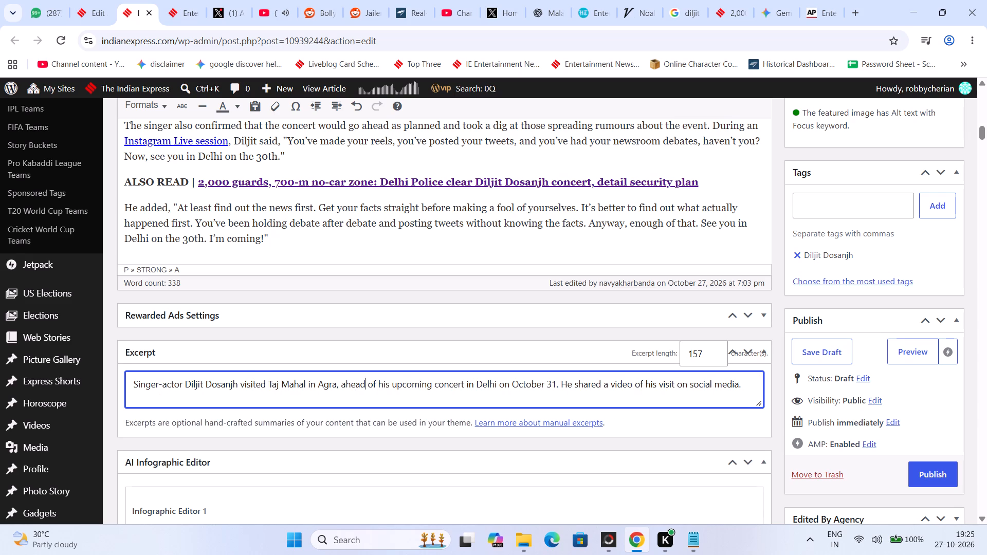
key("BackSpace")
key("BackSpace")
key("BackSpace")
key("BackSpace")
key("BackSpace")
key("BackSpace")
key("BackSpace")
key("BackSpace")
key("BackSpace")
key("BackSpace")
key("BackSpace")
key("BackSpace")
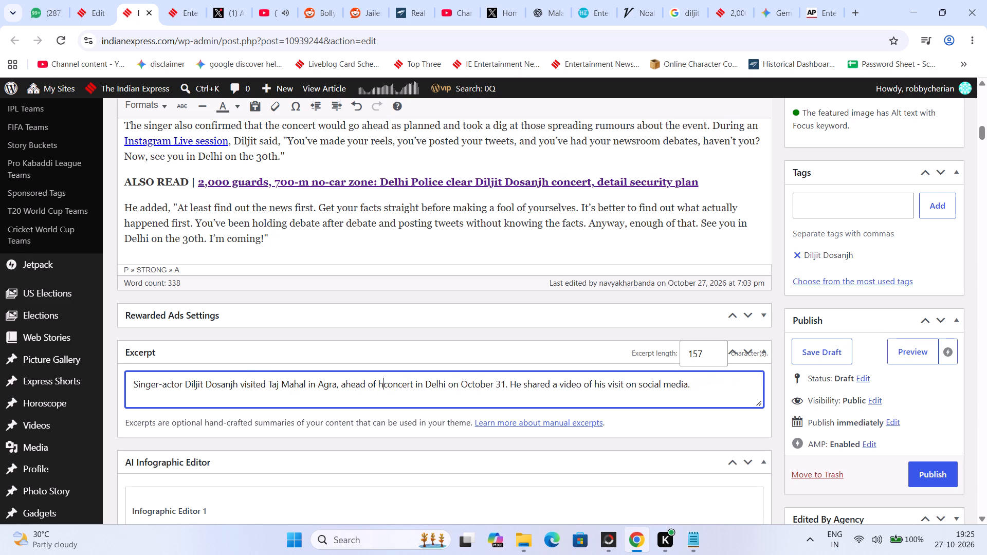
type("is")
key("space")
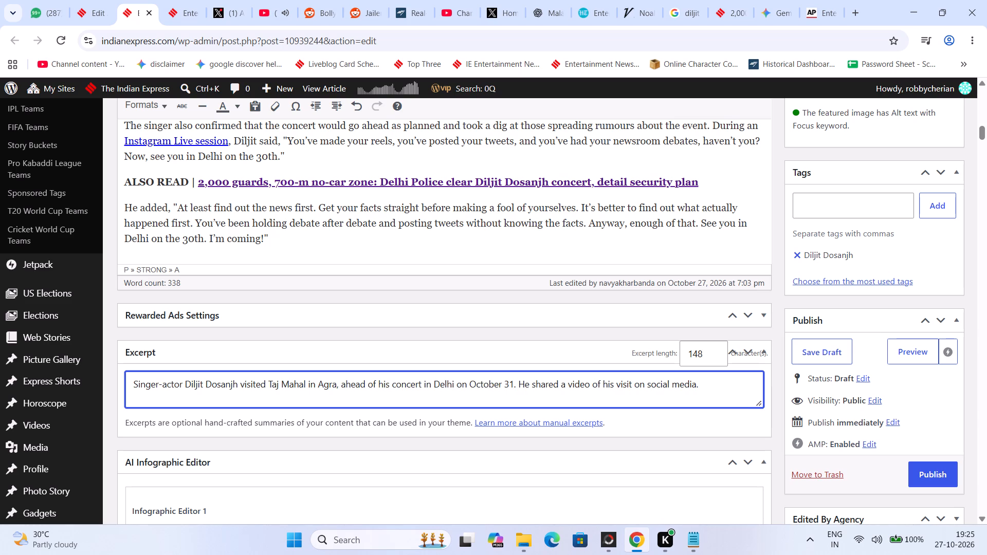
Check the concert date in the article body and set the date in the excerpt to October 30.
scroll(437, 313, "up", 20)
scroll(437, 313, "up", 14)
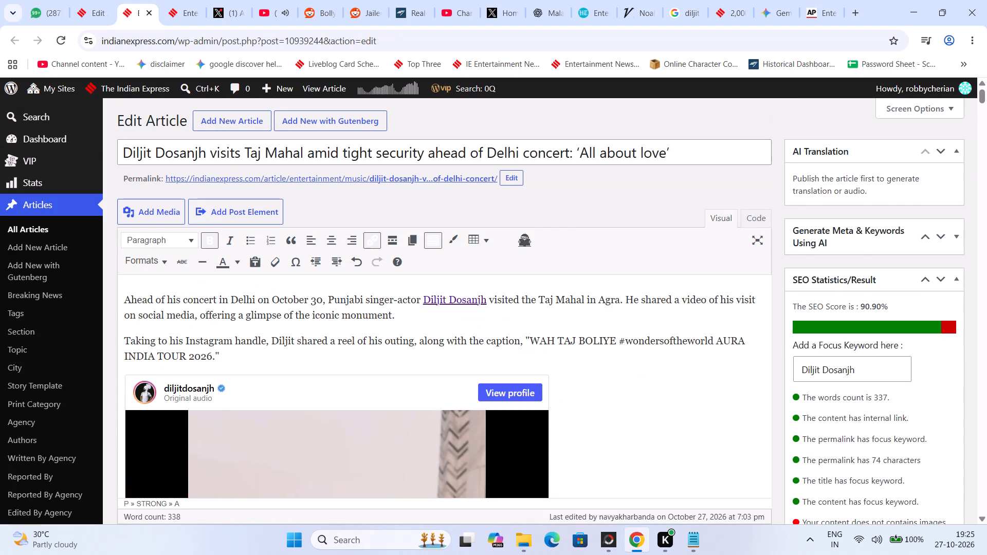
scroll(430, 322, "down", 9)
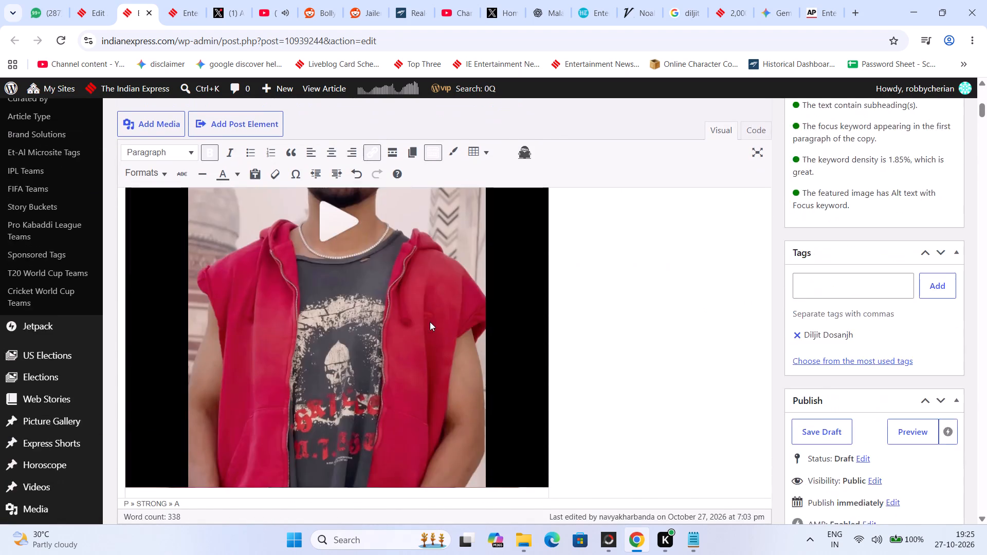
scroll(430, 322, "down", 10)
scroll(484, 338, "up", 1)
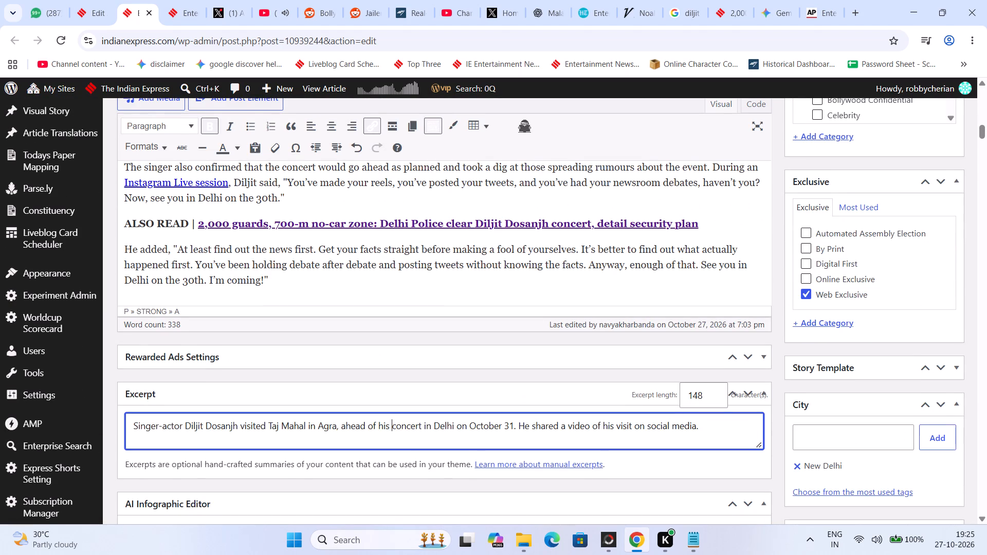
left_click(514, 427)
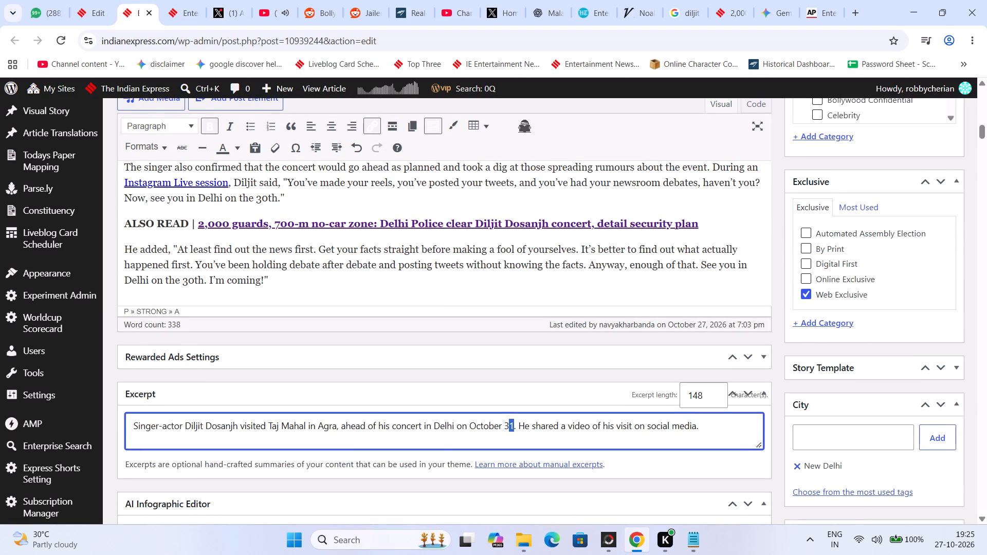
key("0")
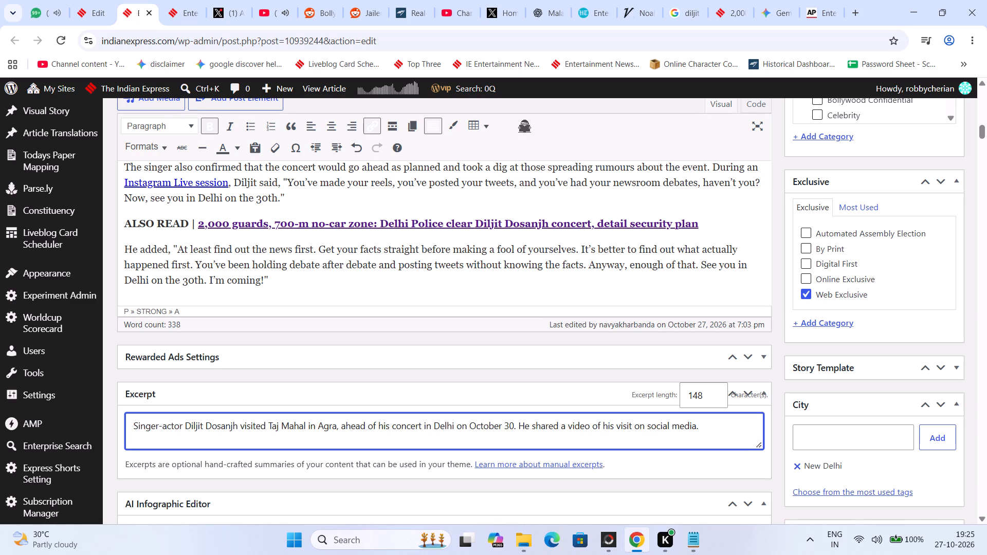
In the excerpt's last sentence, replace the word "visit" with "outing".
left_click_drag(615, 422, 617, 423)
left_click_drag(617, 423, 632, 421)
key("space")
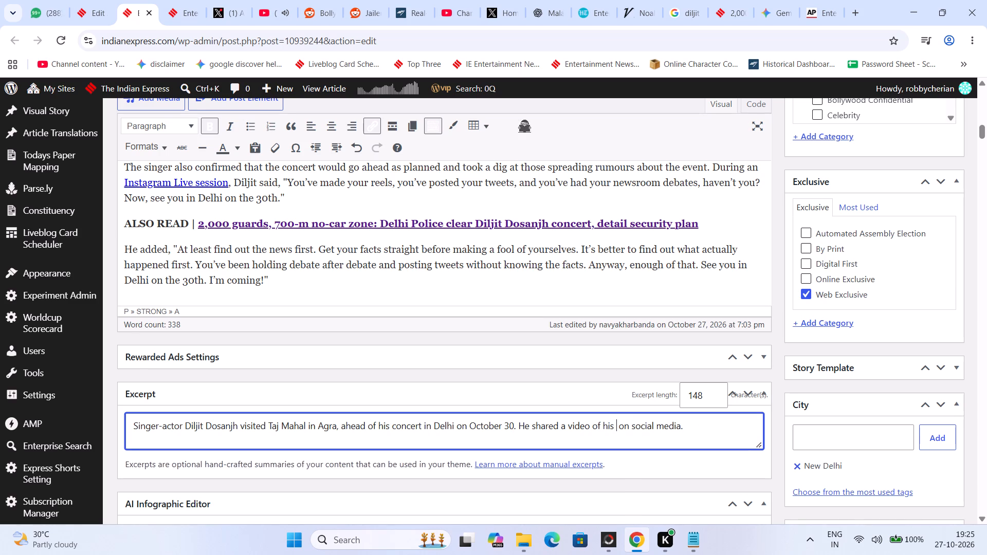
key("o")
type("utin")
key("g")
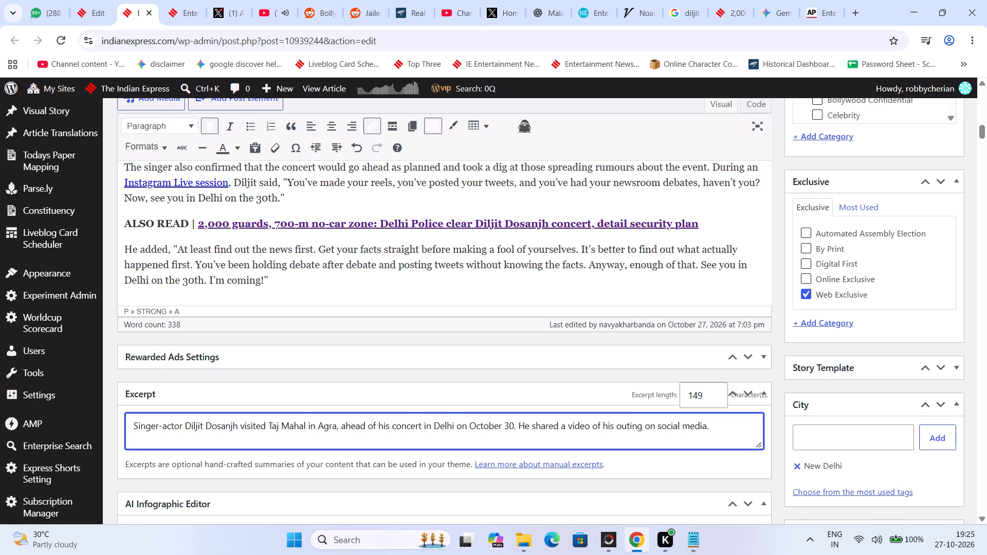
Search Google for the excerpt's Diljit Dosanjh wording, refining the query to "diljit dosanjh delhi concert date".
left_click_drag(183, 428, 455, 424)
right_click(455, 424)
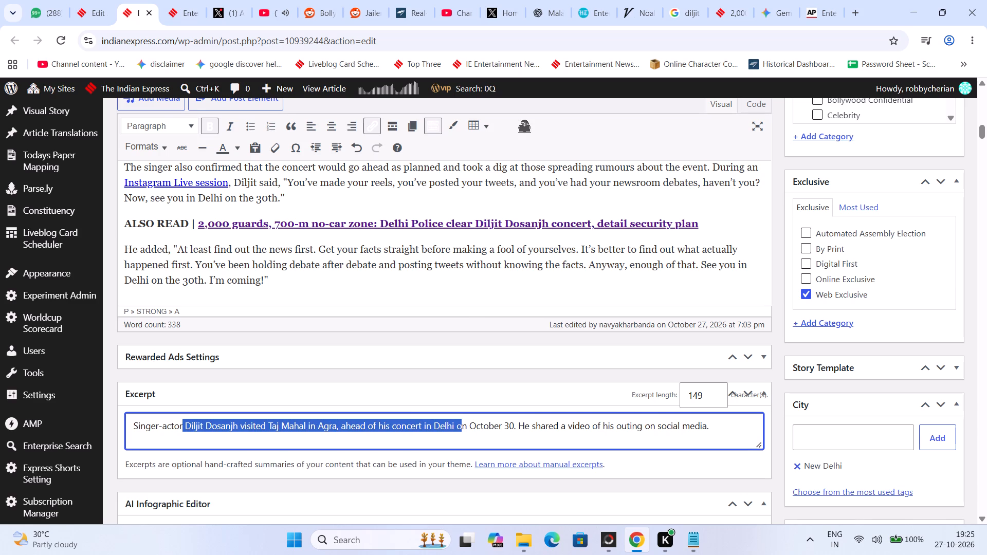
left_click(532, 274)
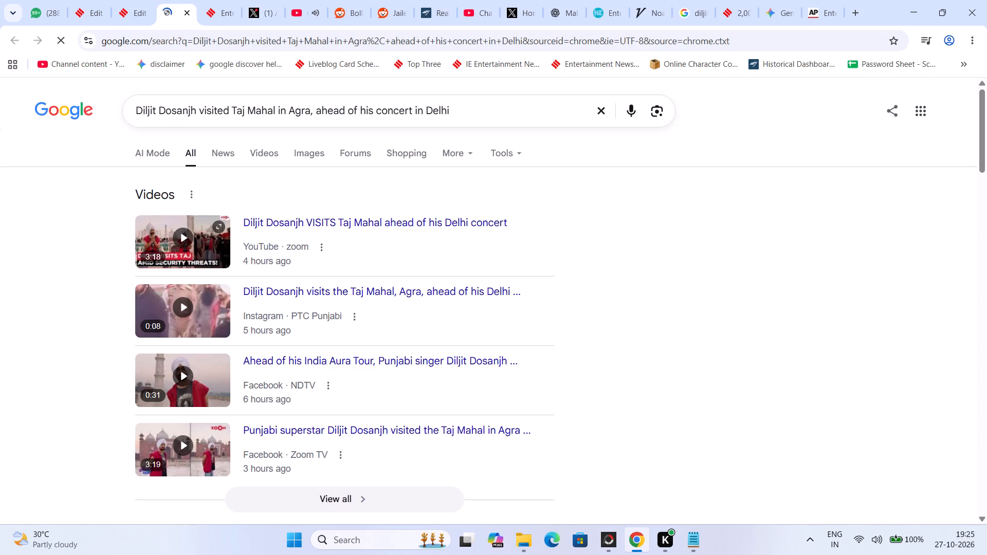
left_click_drag(202, 111, 422, 108)
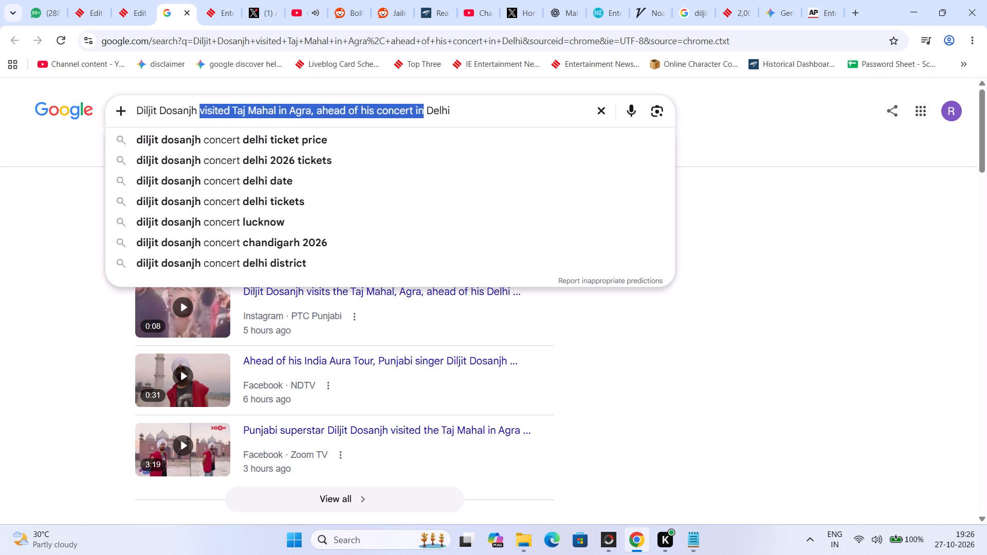
key("BackSpace")
key("Right")
key("Right")
key("Right")
key("Right")
key("Right")
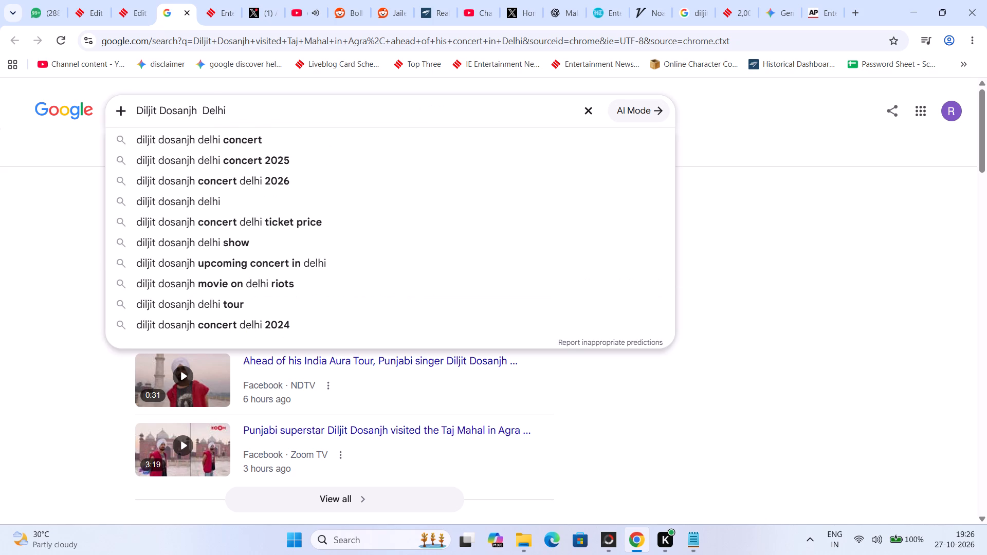
key("space")
key("Down")
key("space")
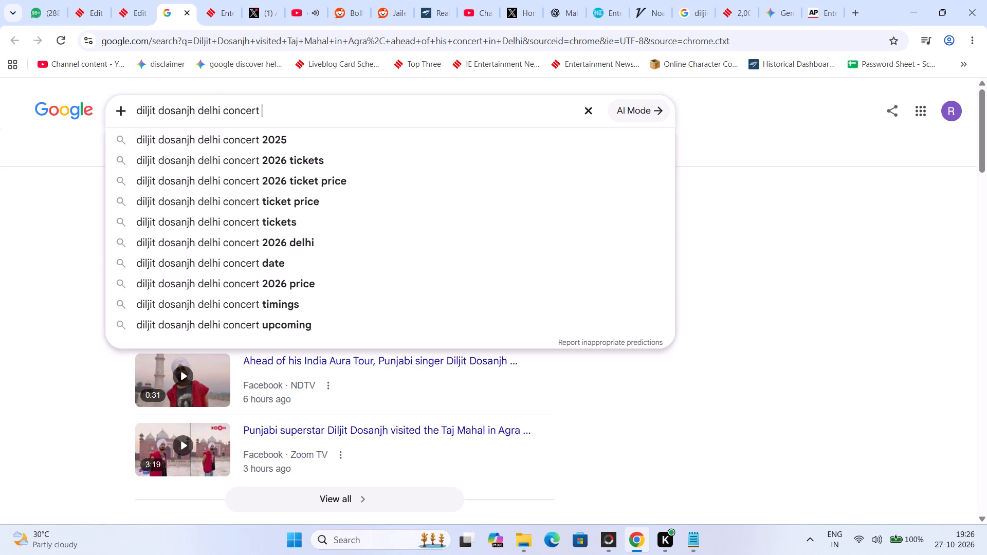
type("date")
key("Return")
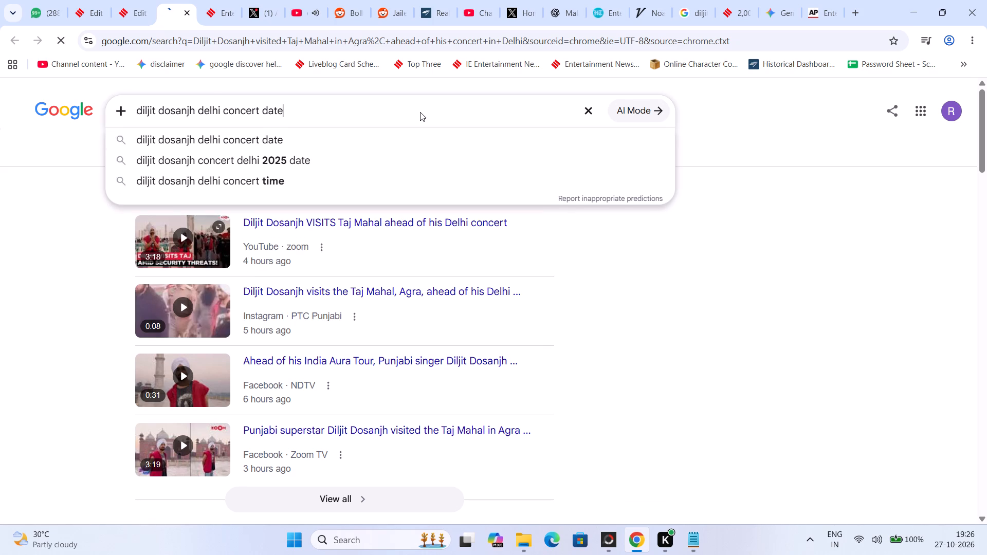
Return to the Diljit Dosanjh article in the editor and assign it to the Bollywood section under Entertainment.
left_click(117, 0)
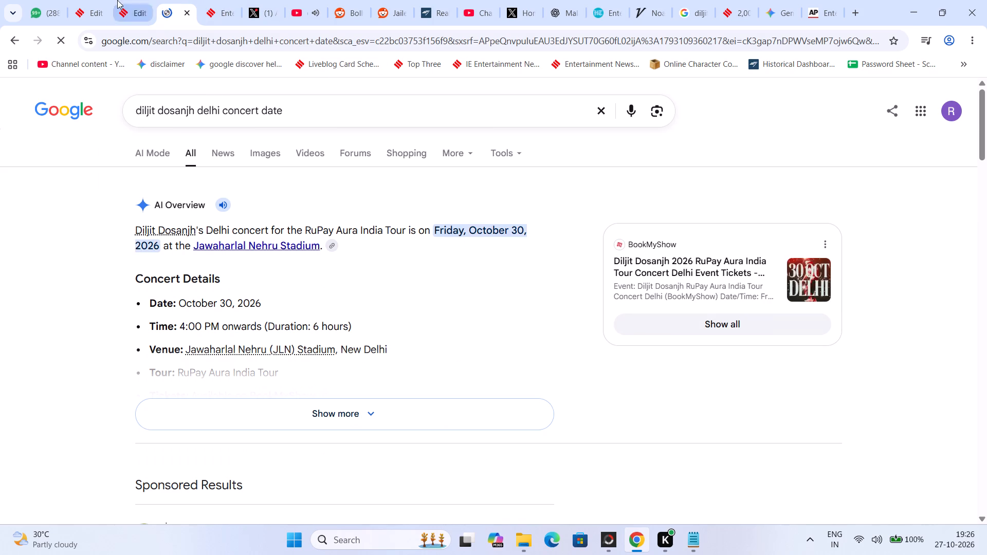
scroll(353, 373, "up", 13)
scroll(354, 375, "down", 10)
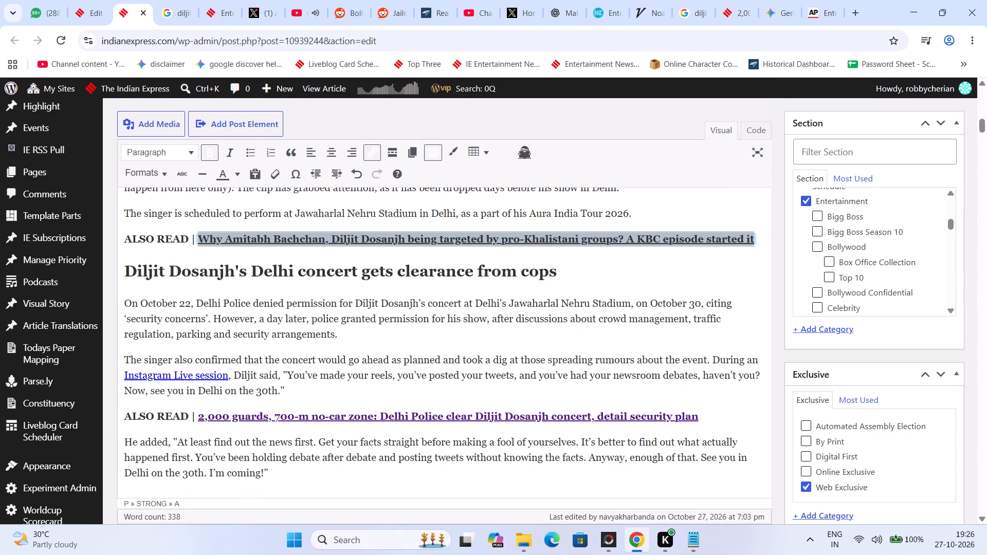
scroll(354, 375, "up", 5)
scroll(354, 375, "down", 1)
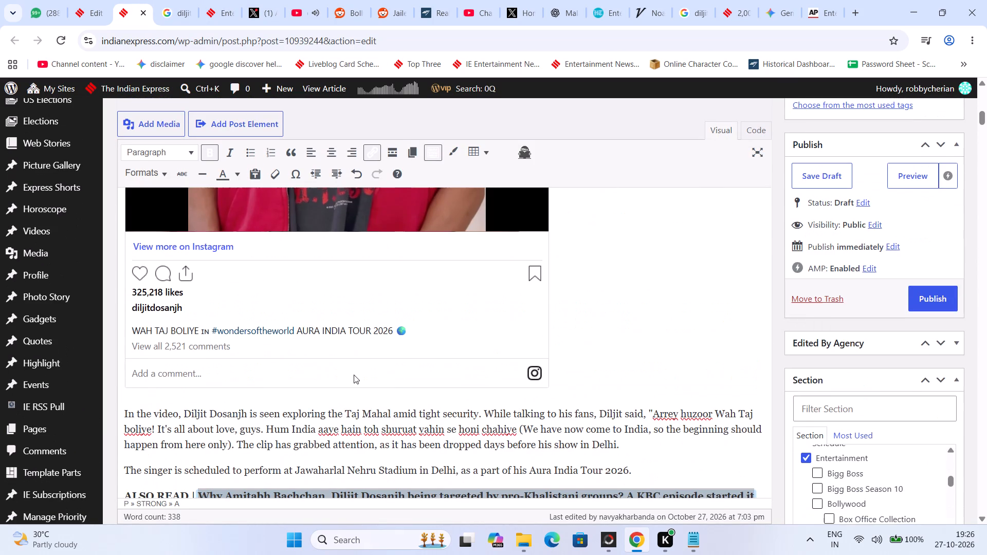
scroll(354, 375, "up", 20)
scroll(354, 375, "up", 1)
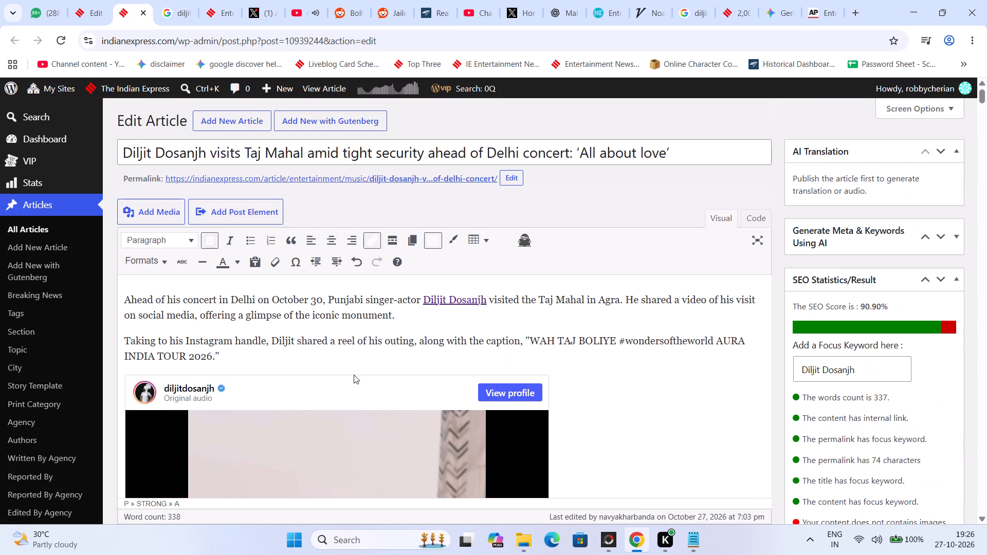
scroll(354, 375, "up", 2)
double_click(986, 323)
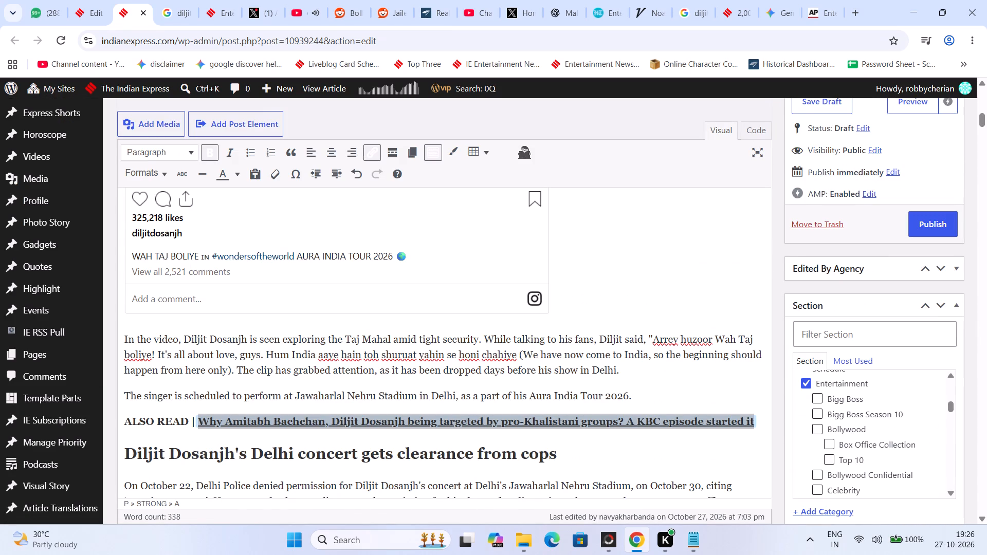
left_click(826, 427)
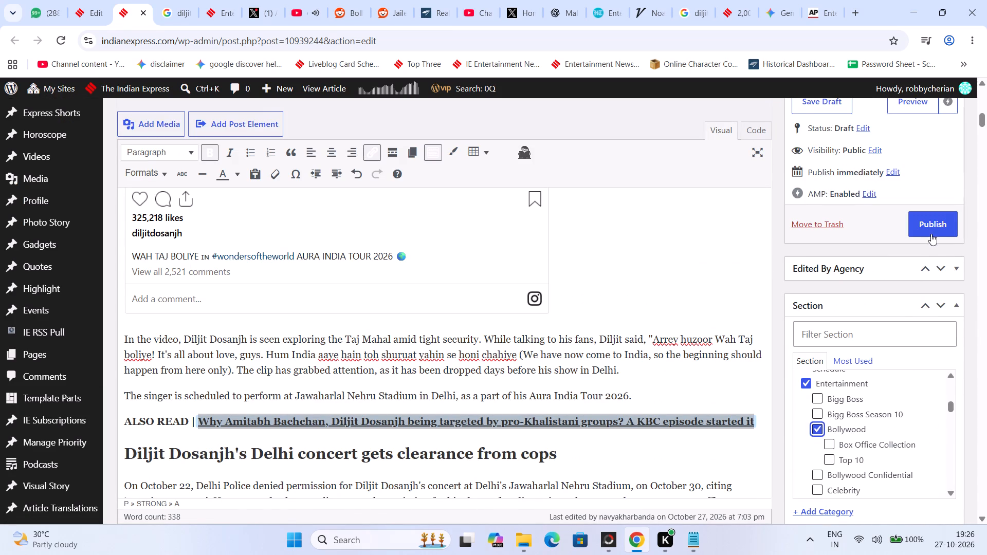
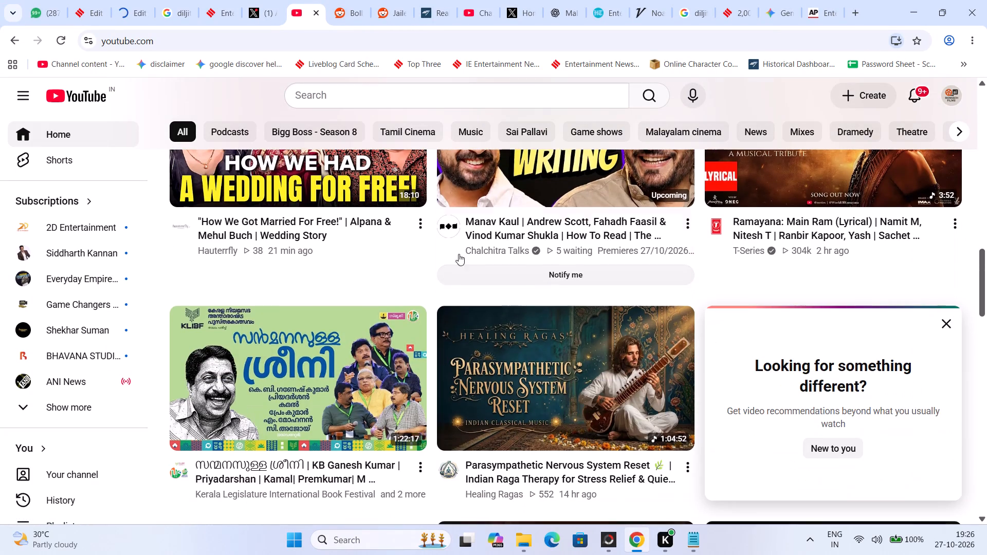
Search YouTube for "ramyana ranbir" and filter the results to videos uploaded today.
left_click(344, 102)
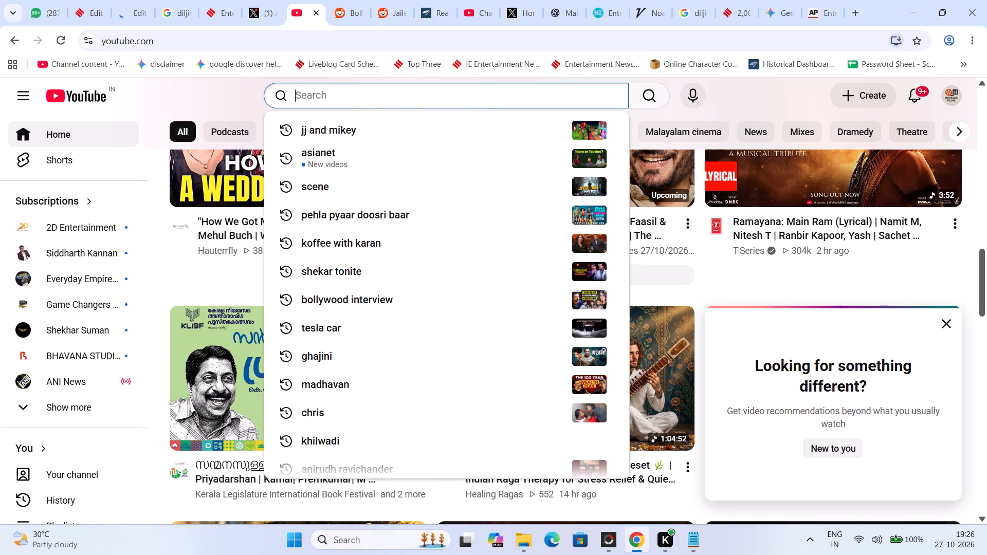
type("ramyana")
key("space")
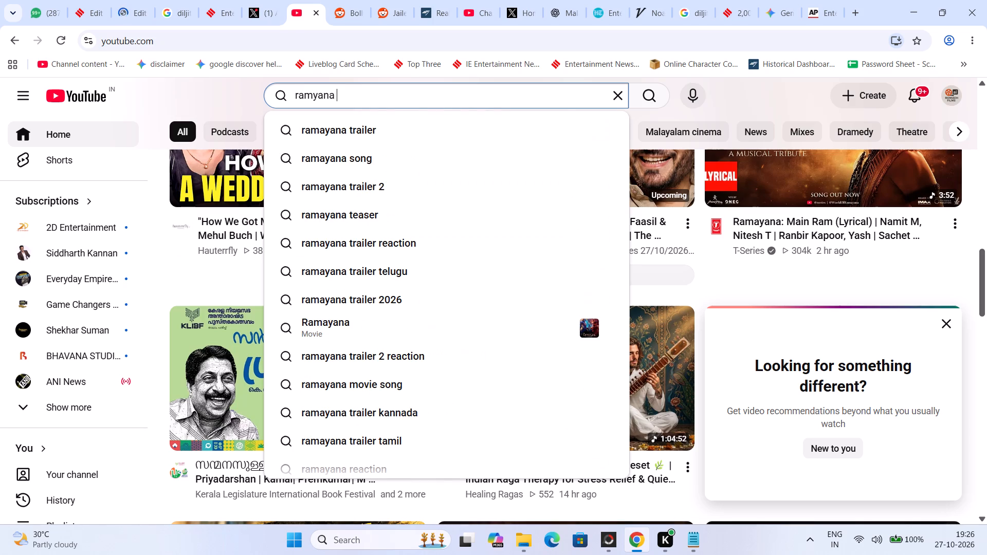
type("ranbr")
key("BackSpace")
type("ir")
key("Return")
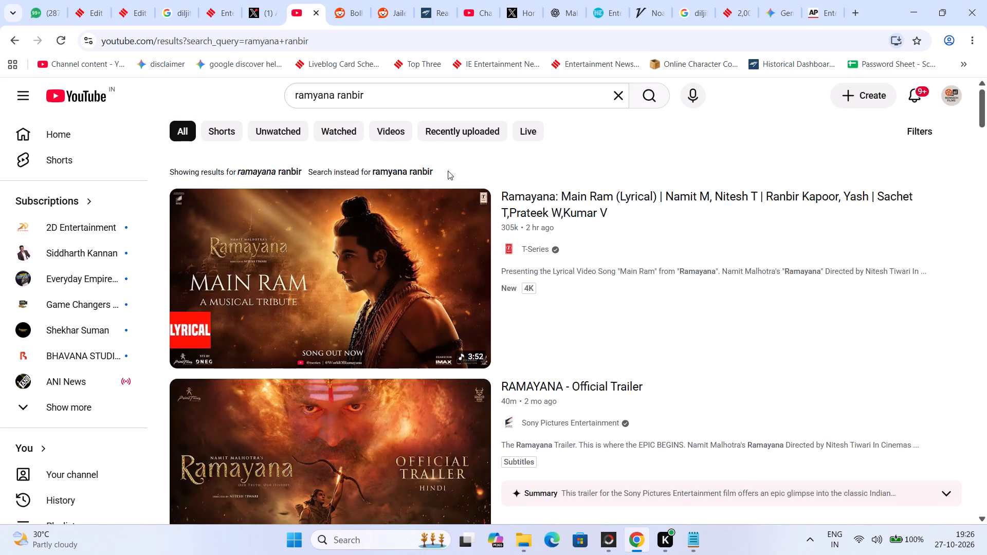
left_click(933, 129)
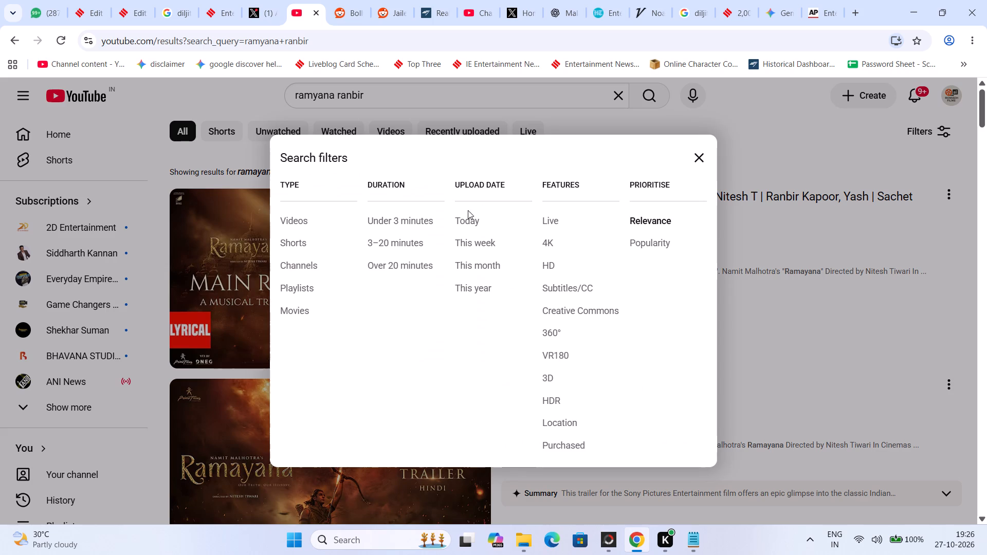
left_click(465, 222)
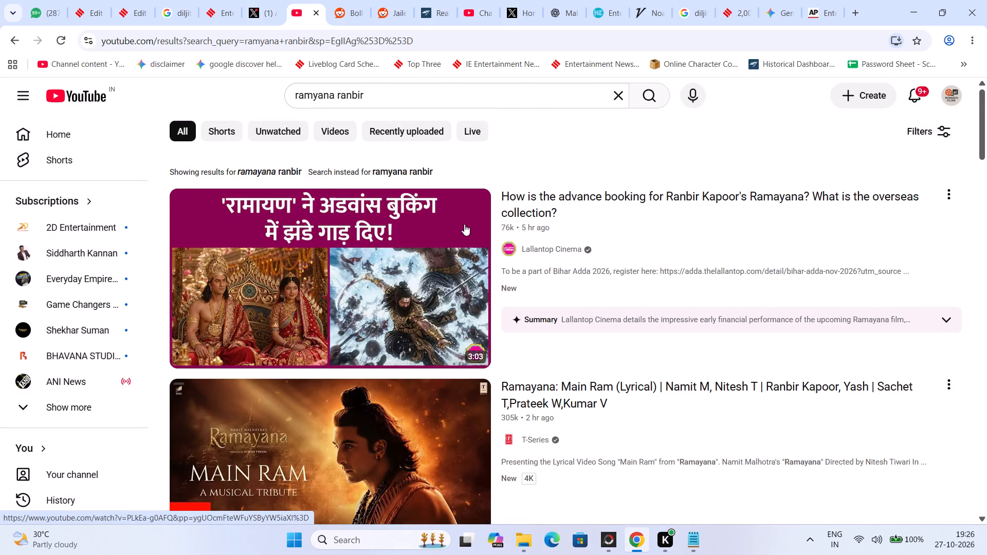
Look through today's Ramayana and Ranbir Kapoor results for new videos and story leads.
scroll(456, 258, "down", 16)
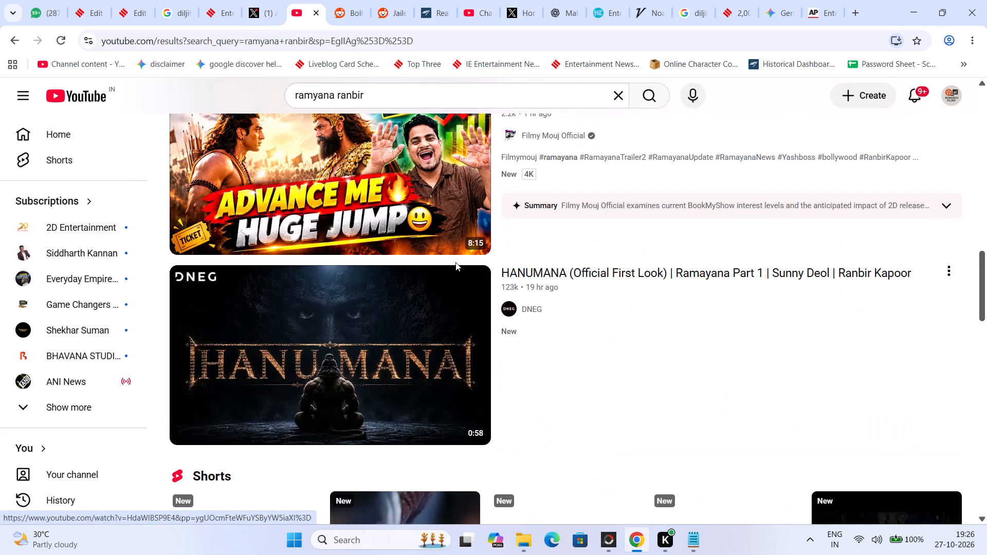
scroll(455, 262, "down", 18)
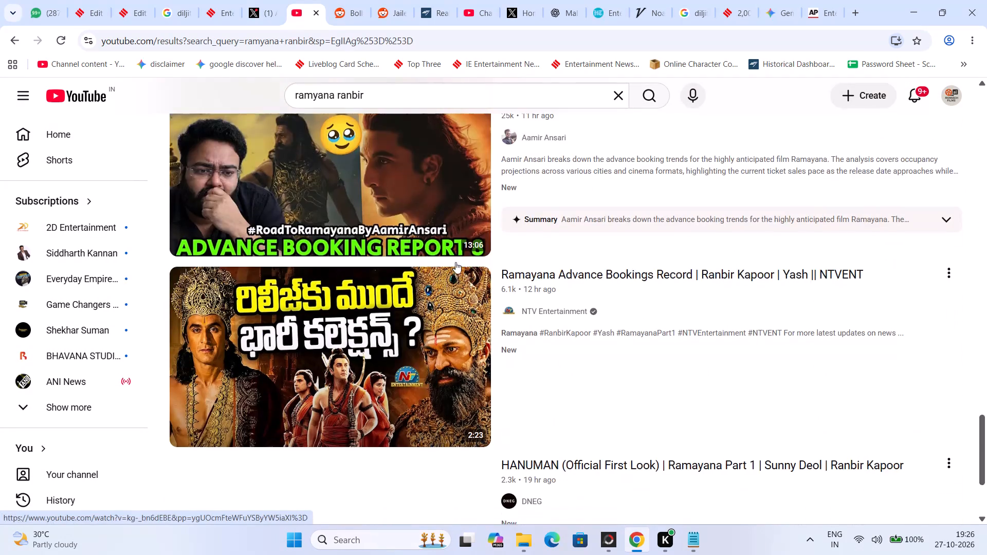
scroll(455, 262, "down", 2)
Search YouTube for the first suggested person's name starting with "prabha" and skim the results.
triple_click(325, 87)
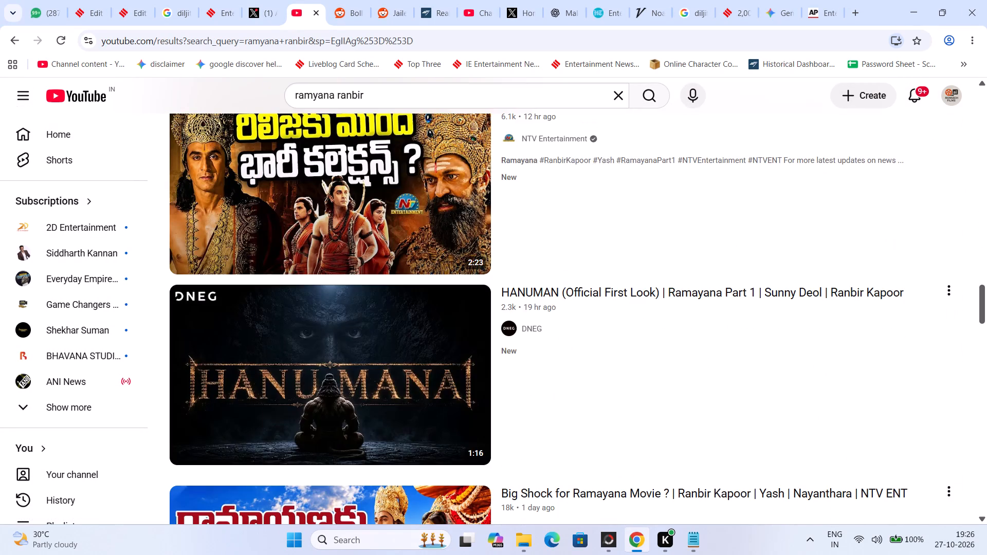
triple_click(330, 94)
type("prabha")
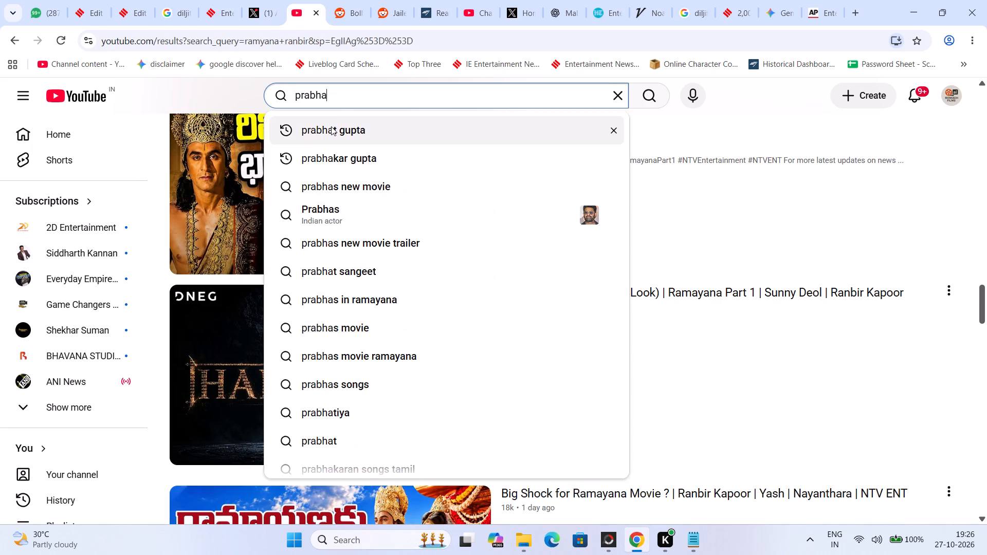
left_click(331, 126)
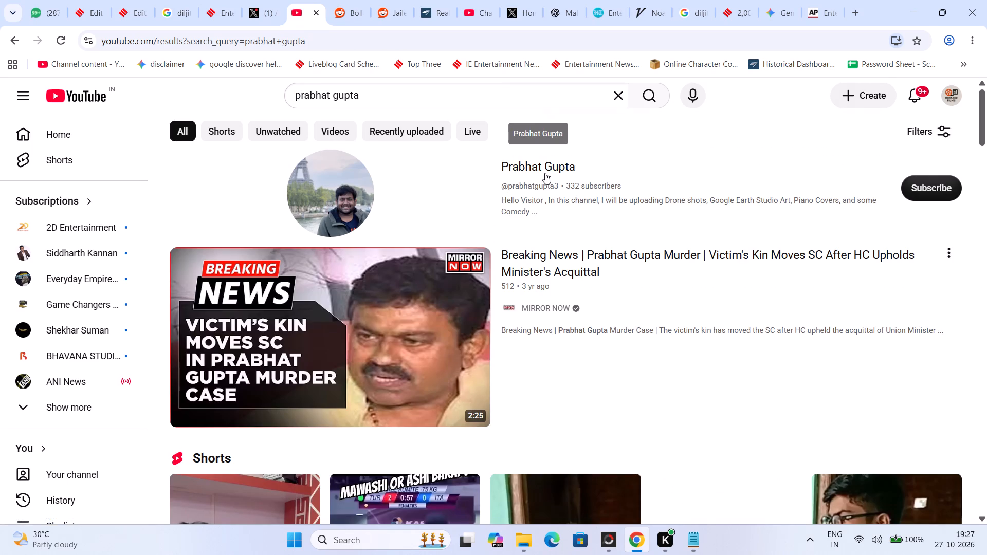
scroll(520, 201, "down", 10)
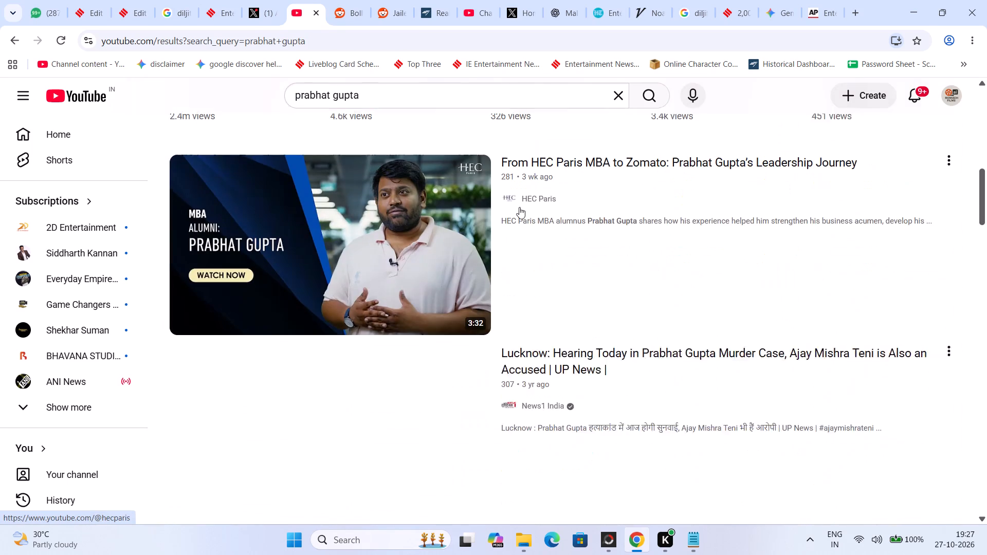
scroll(410, 192, "up", 14)
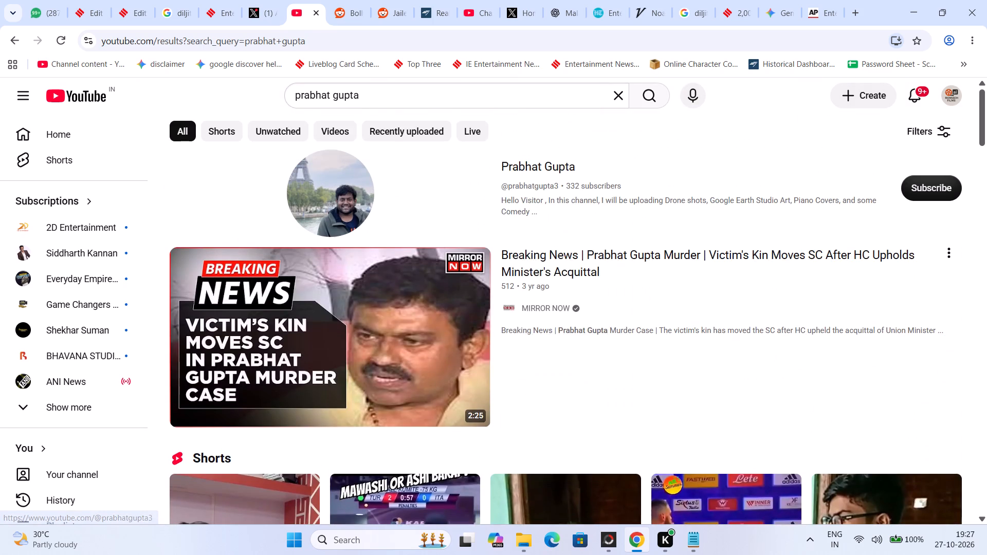
Search YouTube for "ramayana", filter the results to upload date Today and type Videos, and look through them.
triple_click(308, 99)
type("ra")
type("mayana")
key("Return")
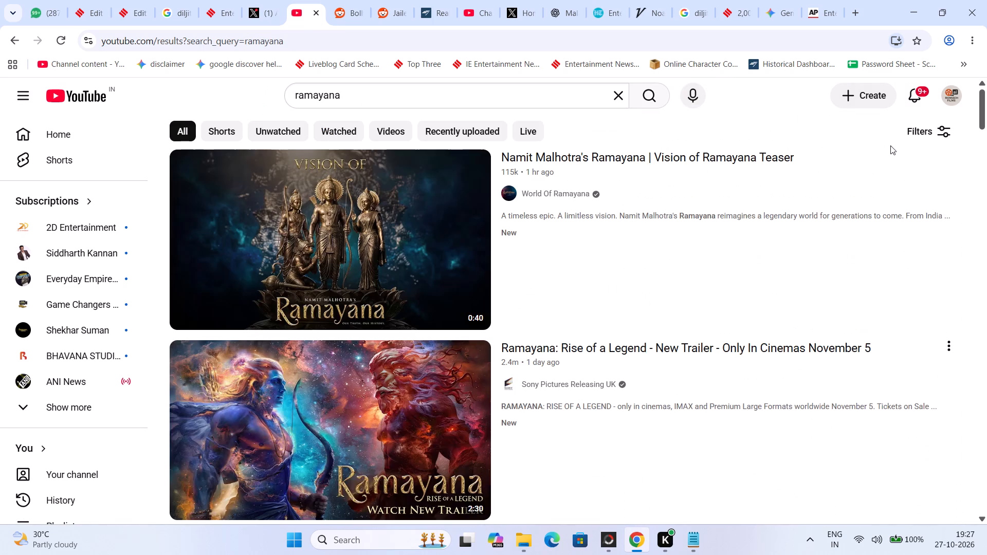
left_click(935, 127)
left_click(476, 219)
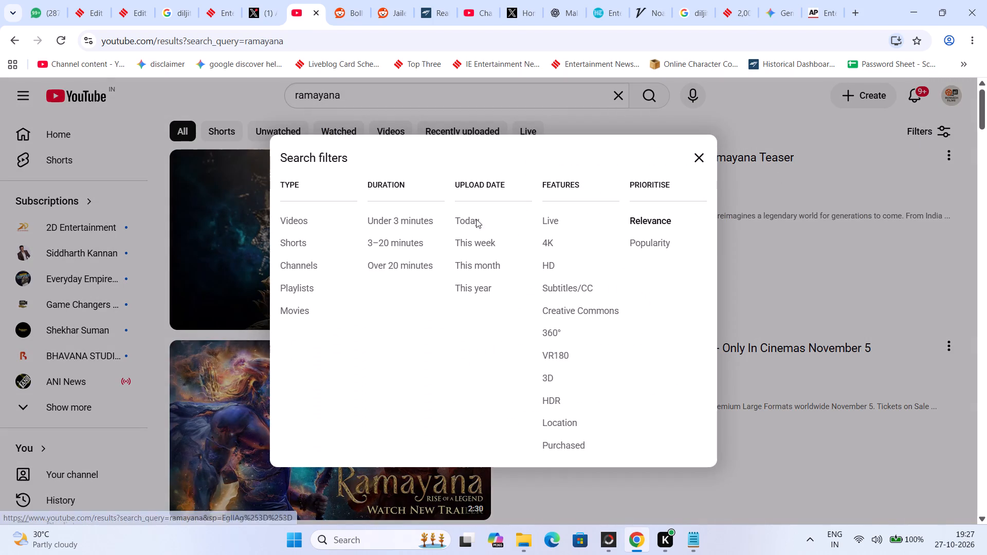
left_click(928, 126)
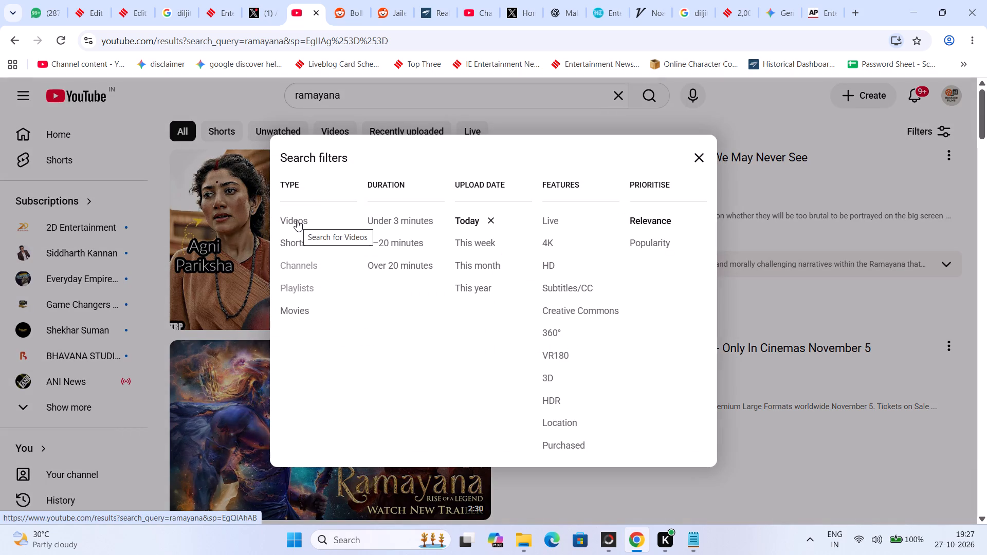
left_click(297, 220)
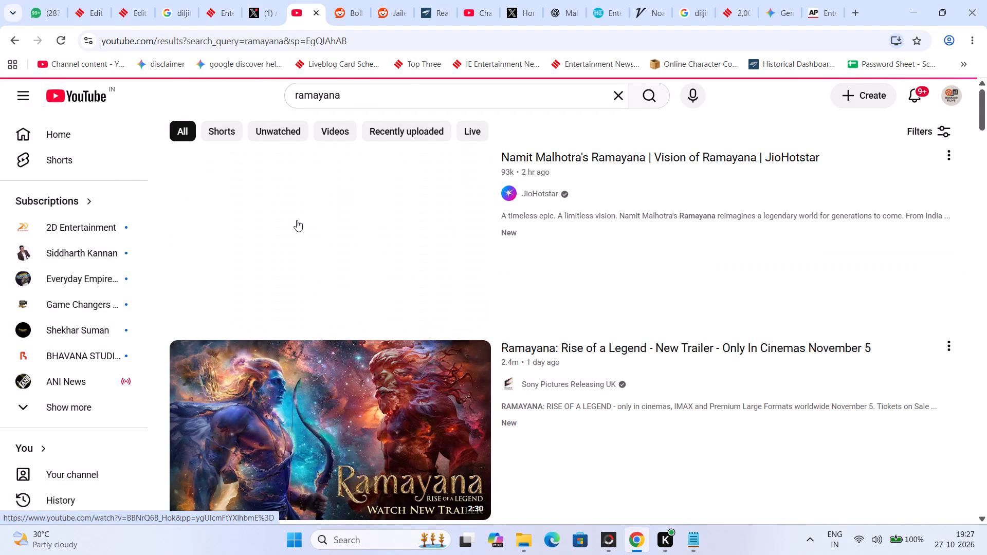
scroll(571, 214, "down", 17)
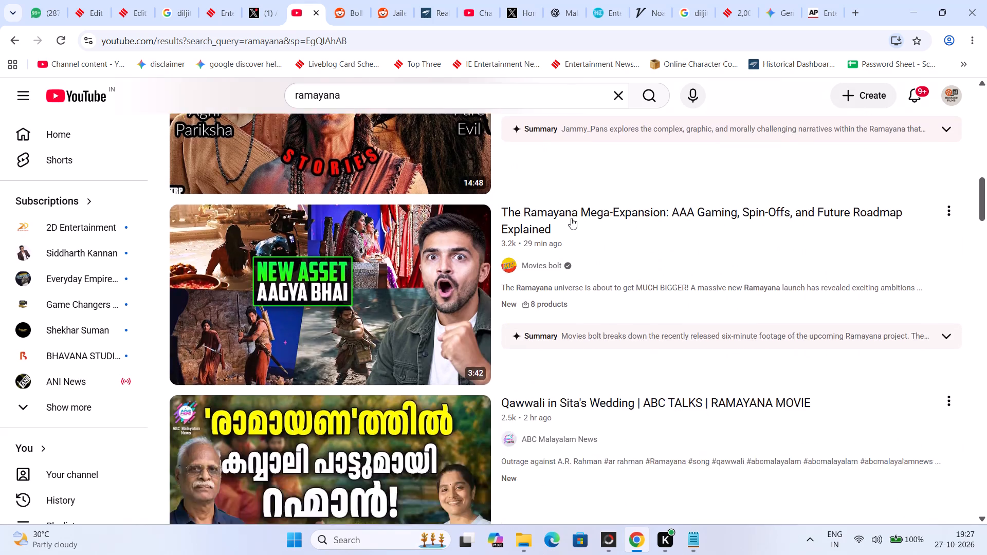
scroll(571, 218, "down", 4)
Return to the YouTube home feed and browse the recommended videos for entertainment story leads.
left_click(66, 98)
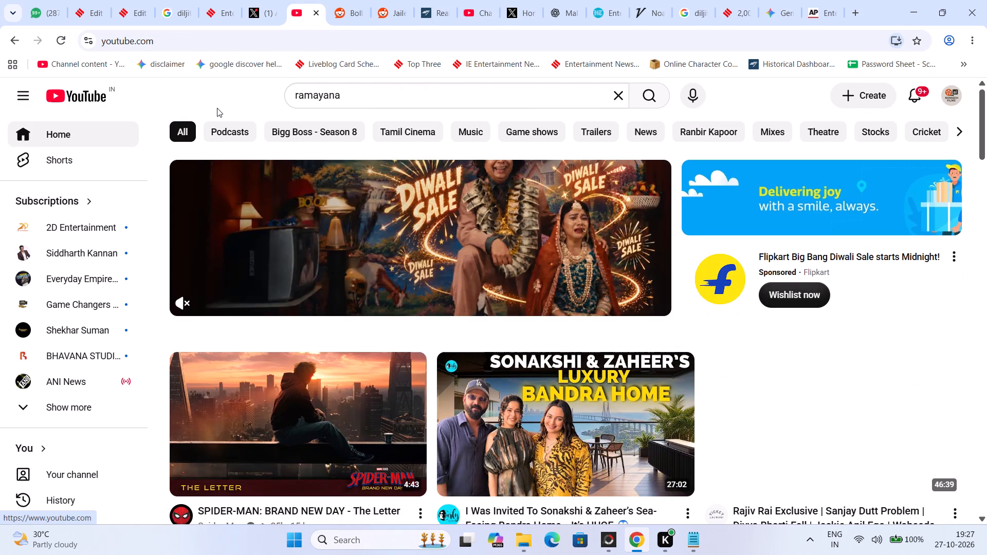
scroll(484, 237, "down", 3)
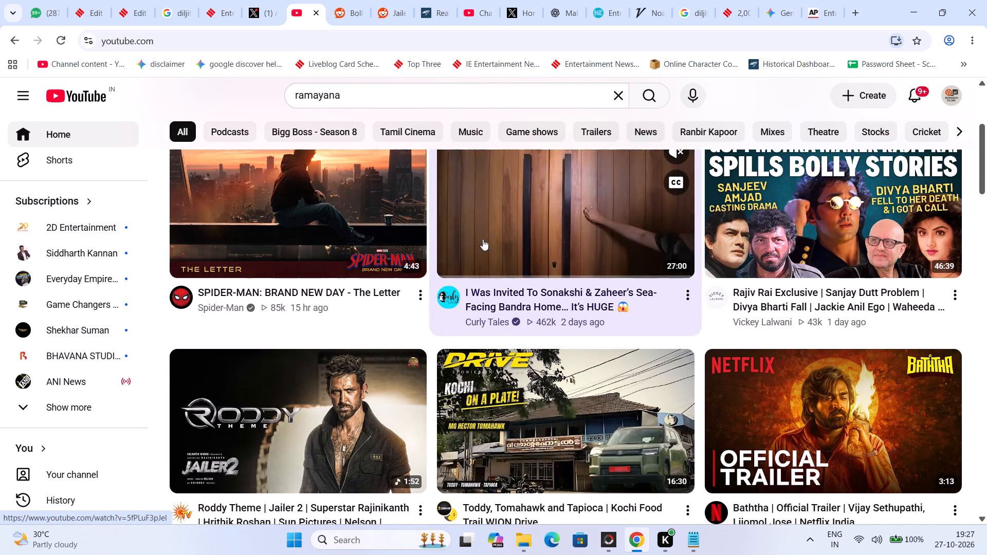
scroll(483, 239, "up", 1)
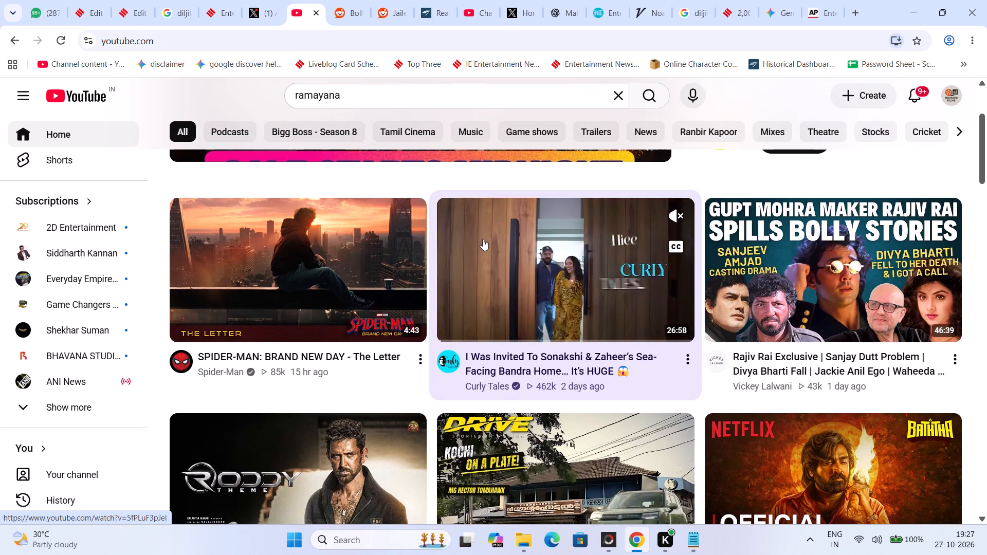
scroll(483, 239, "down", 10)
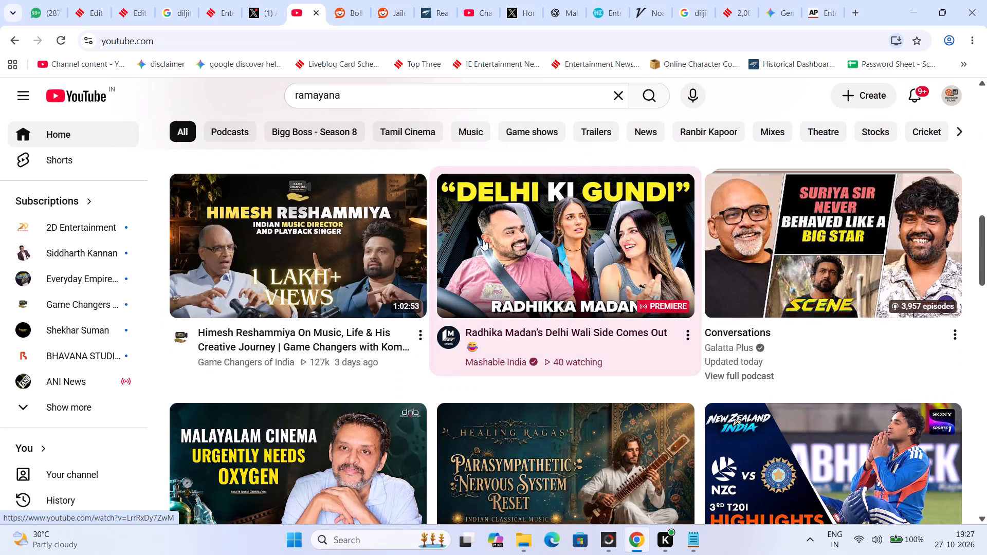
scroll(483, 239, "down", 7)
scroll(483, 239, "up", 2)
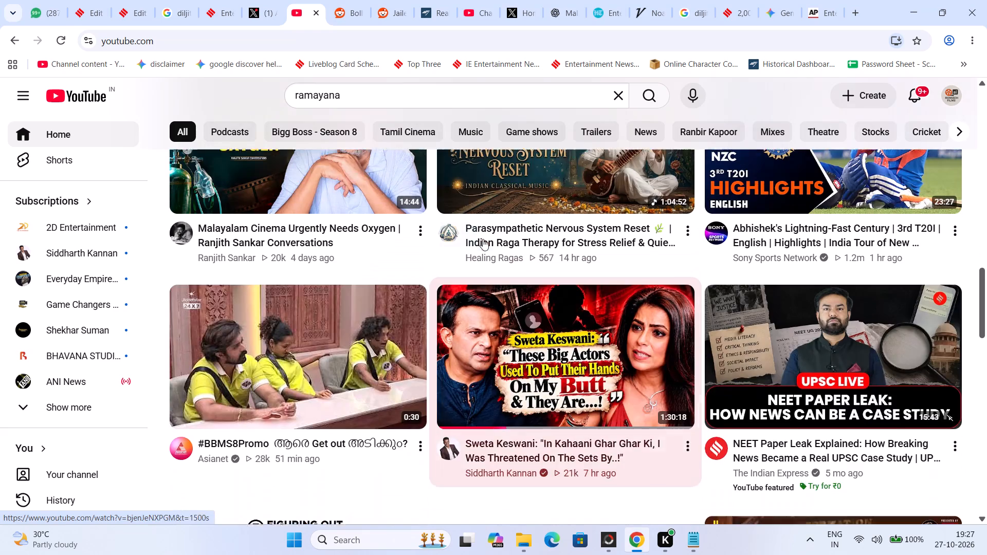
scroll(483, 239, "down", 9)
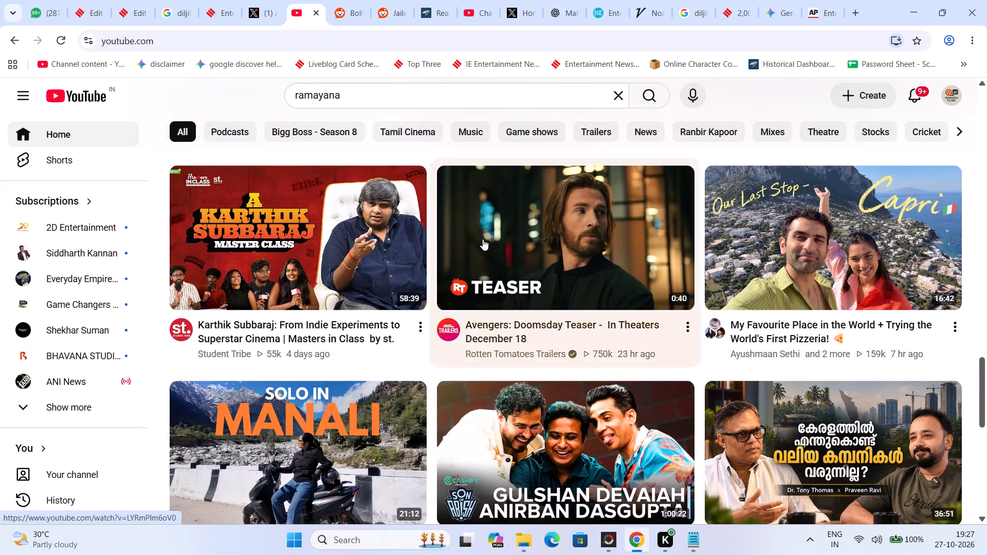
scroll(483, 239, "down", 6)
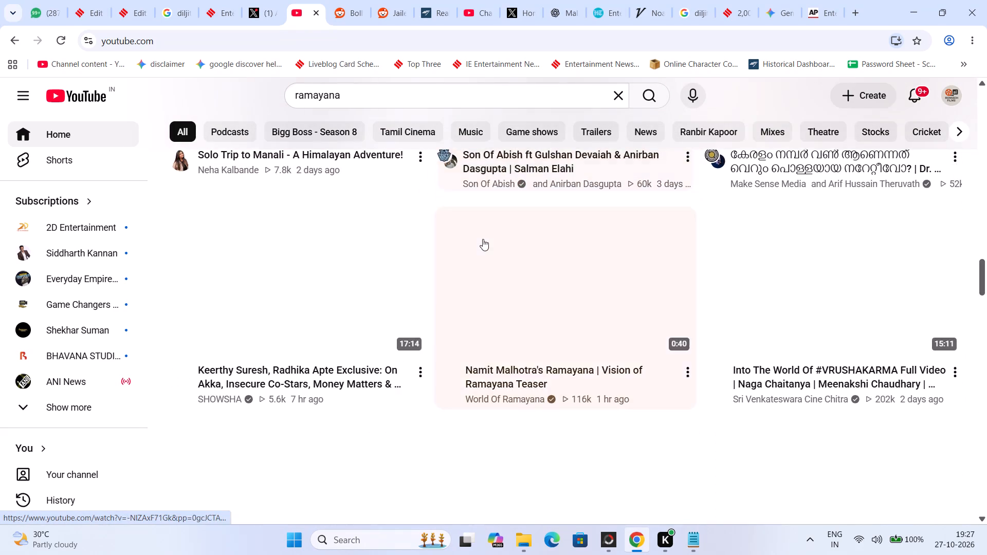
scroll(483, 239, "down", 6)
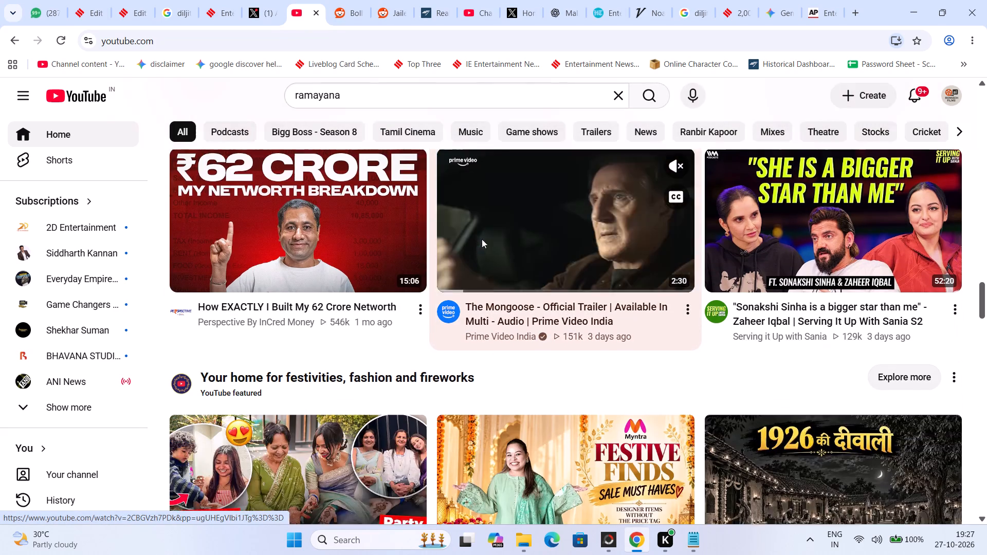
scroll(482, 239, "down", 3)
Switch to the Google tab with the Diljit concert search and replace its query with the person's name searched on YouTube.
left_click(161, 0)
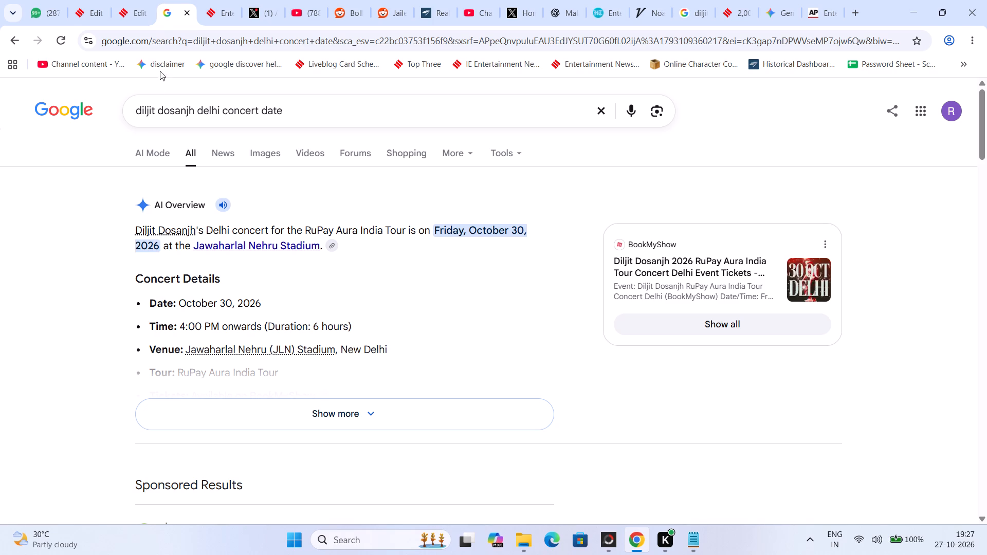
triple_click(155, 105)
key("p")
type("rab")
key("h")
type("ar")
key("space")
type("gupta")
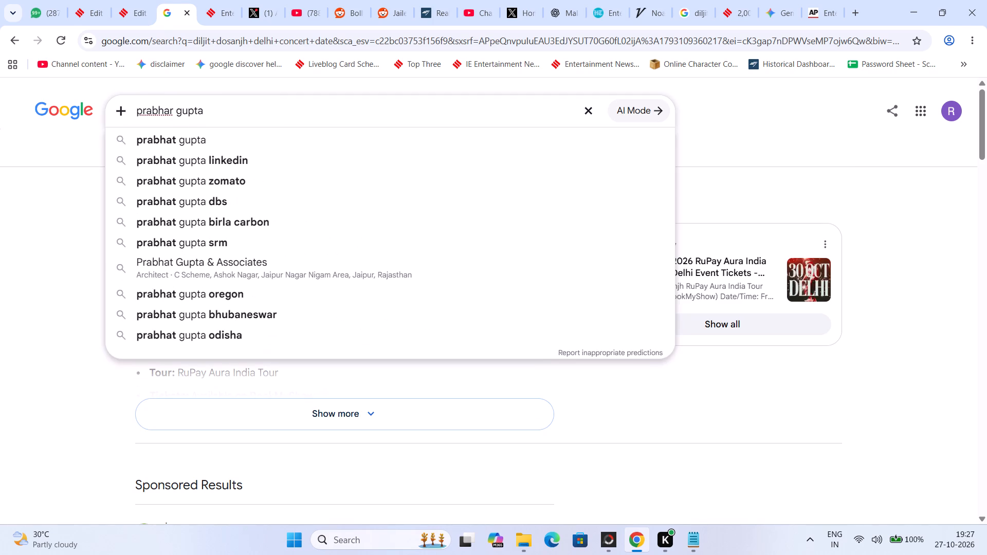
Open Prakhar Gupta's YouTube channel through the Google search for "prabhar gupta" and look through its latest videos.
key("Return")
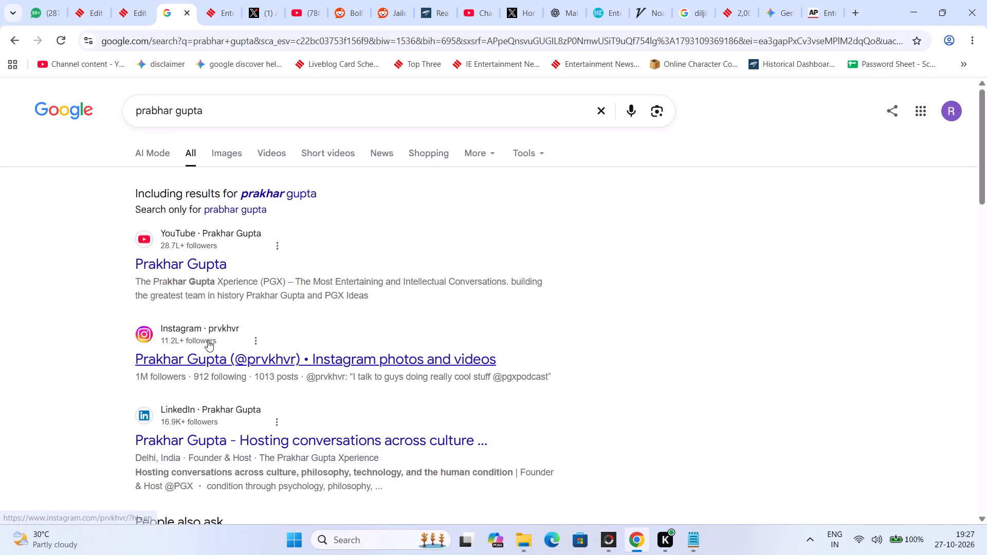
left_click(204, 269)
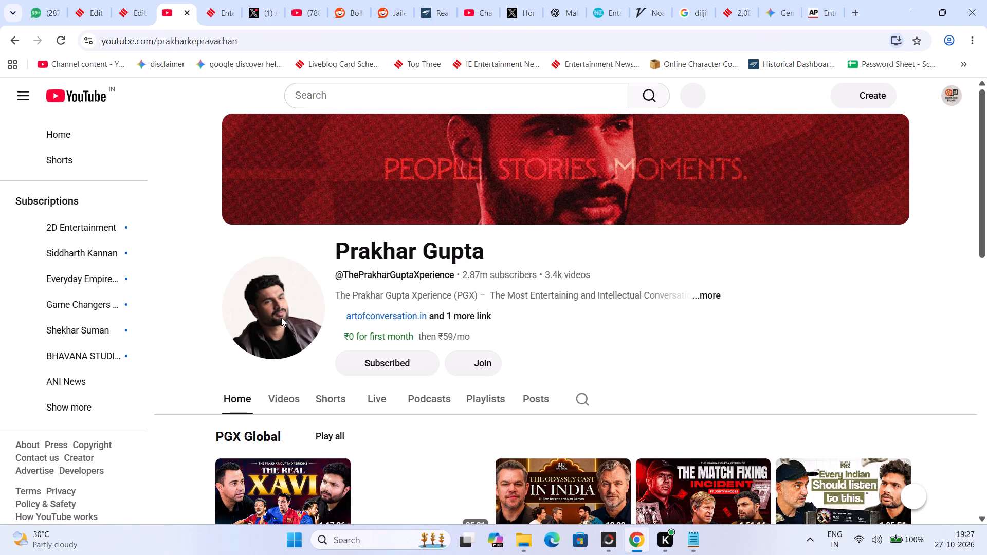
scroll(267, 386, "down", 3)
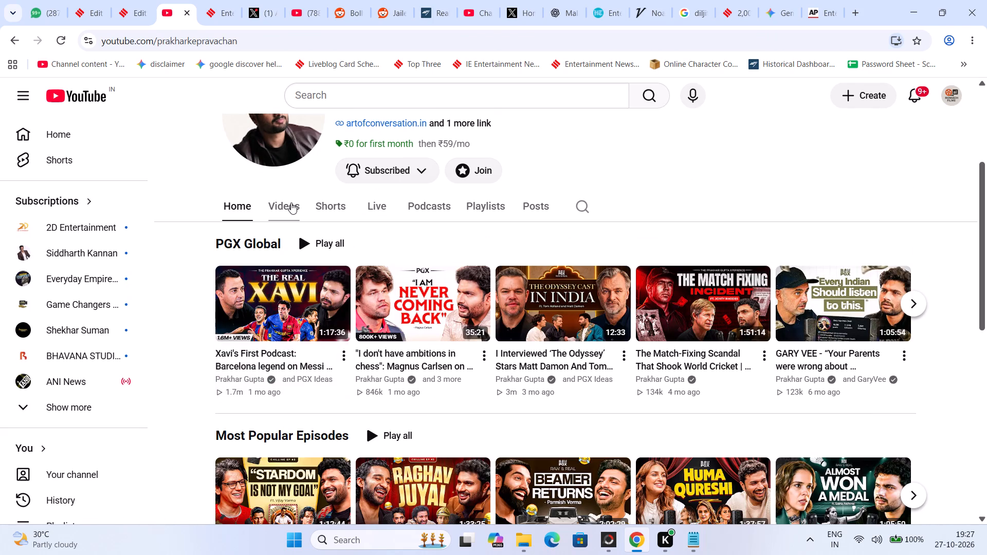
left_click(291, 202)
scroll(268, 236, "down", 3)
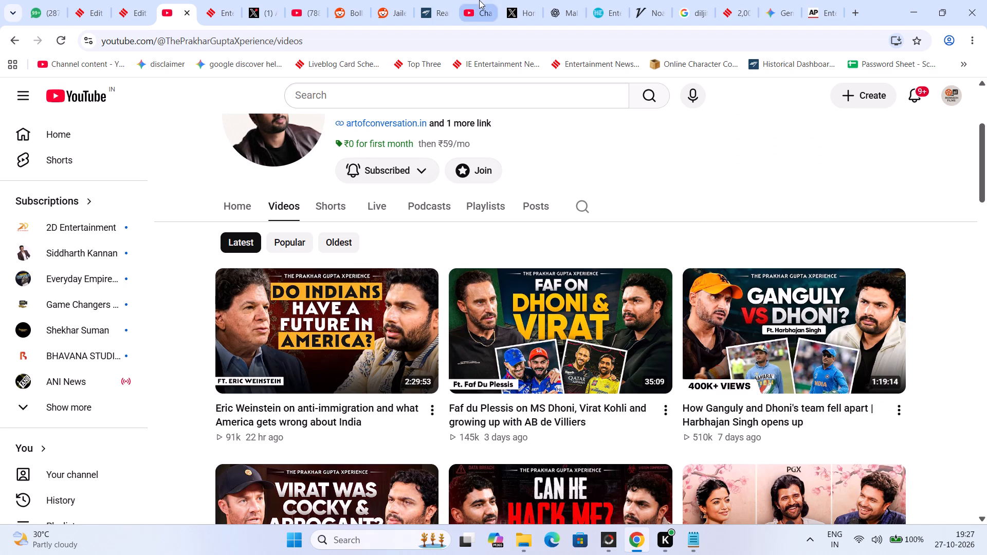
Go back to the already open YouTube home feed and browse further recommended videos for entertainment story leads.
left_click(295, 0)
scroll(259, 210, "down", 4)
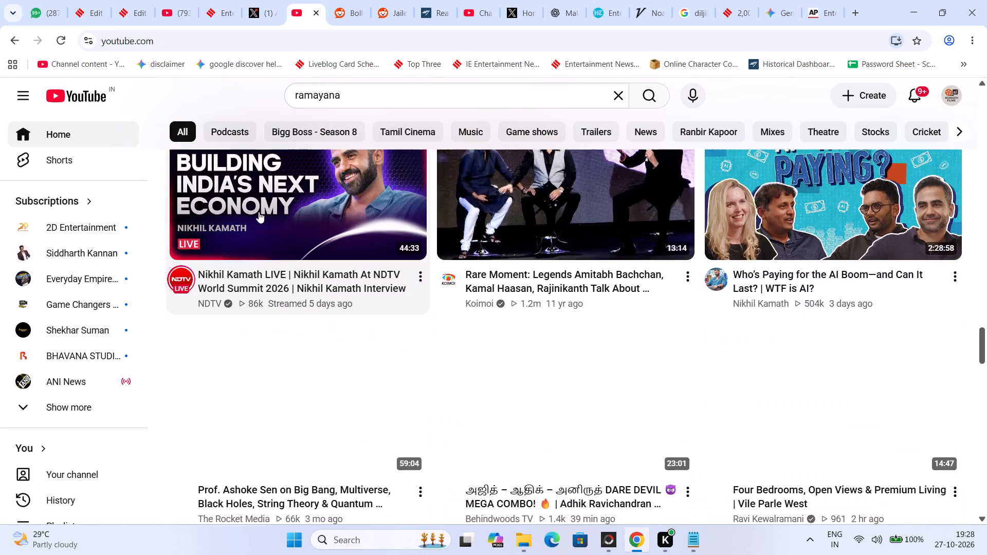
scroll(259, 212, "down", 3)
scroll(259, 212, "up", 1)
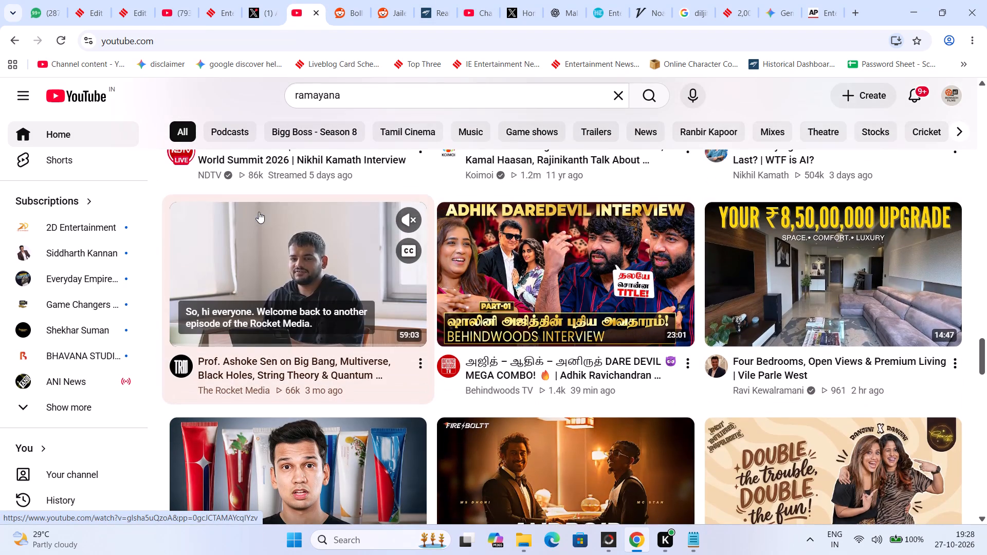
right_click(259, 212)
scroll(193, 131, "up", 7)
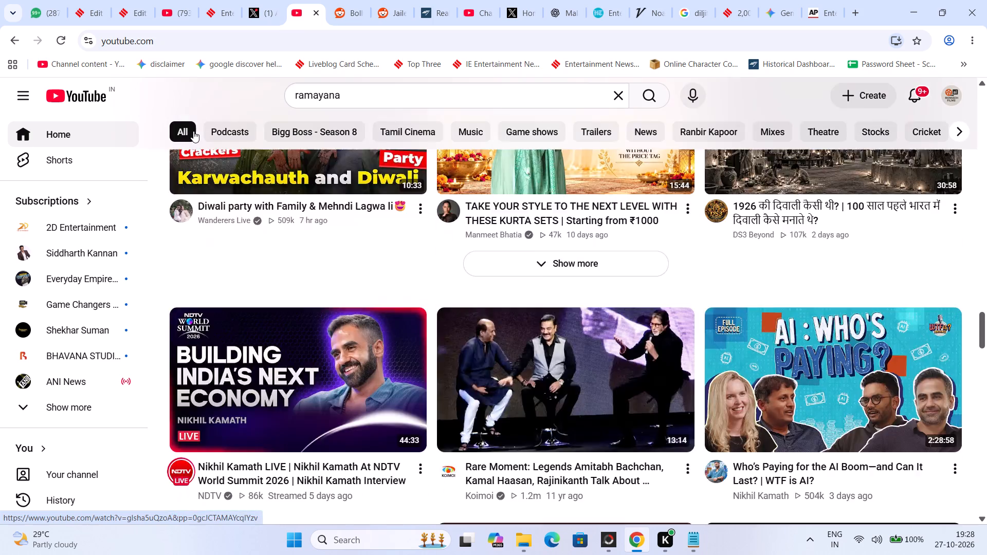
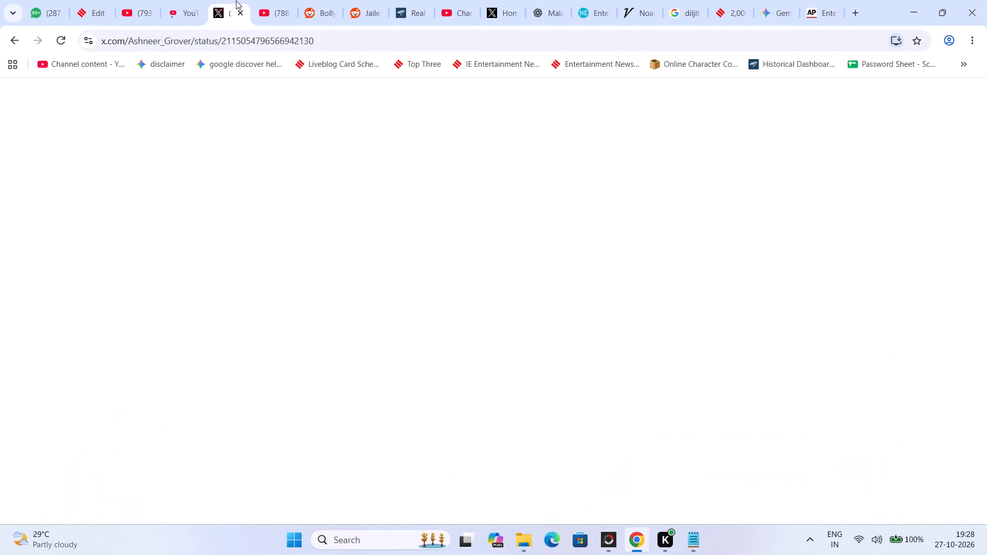
Switch to YouTube Studio and check the Romach Films channel dashboard and its list of uploaded videos.
left_click(196, 2)
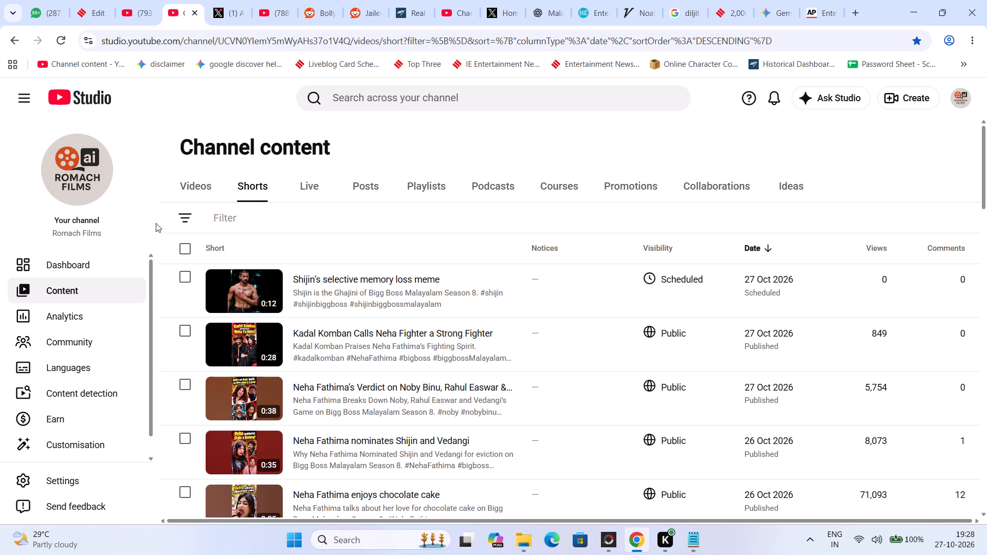
left_click(82, 267)
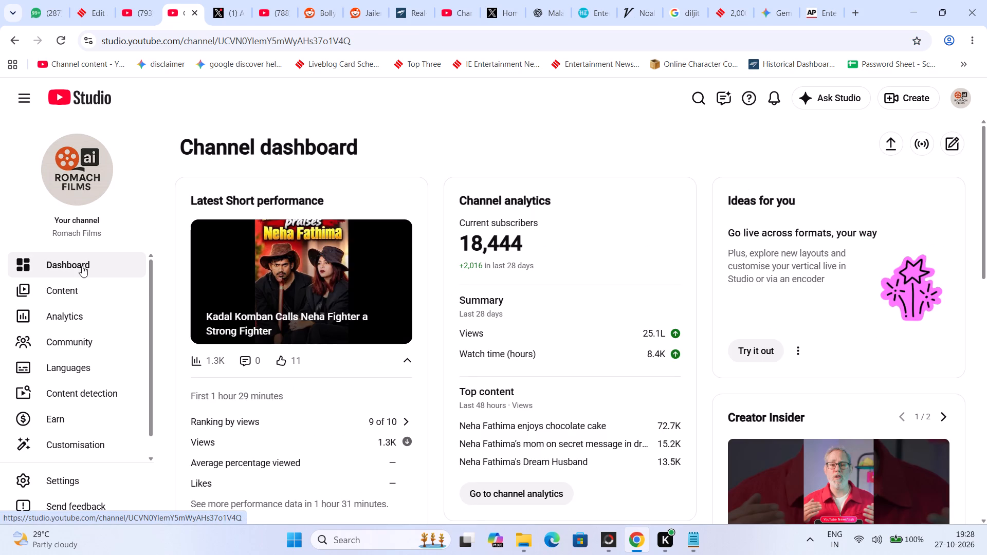
left_click(77, 285)
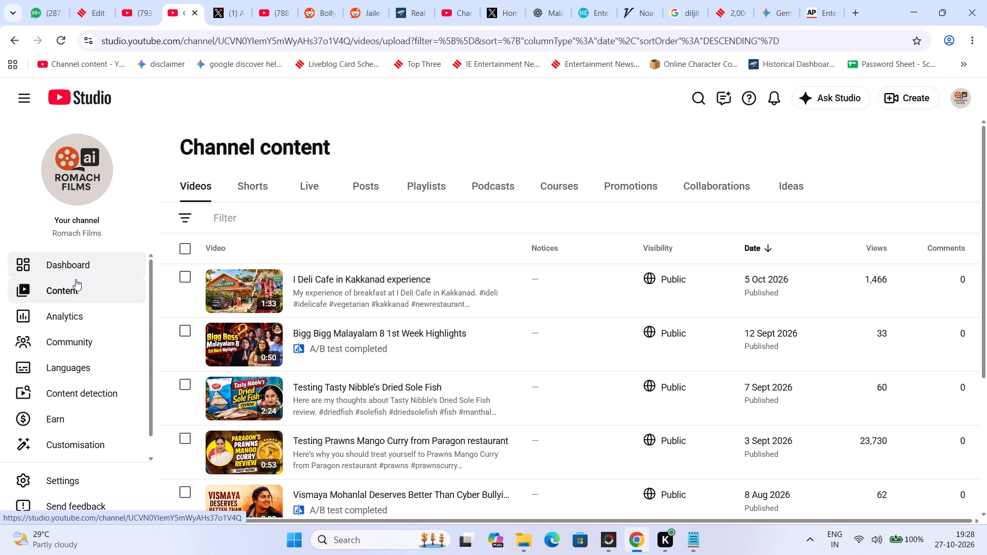
left_click(92, 264)
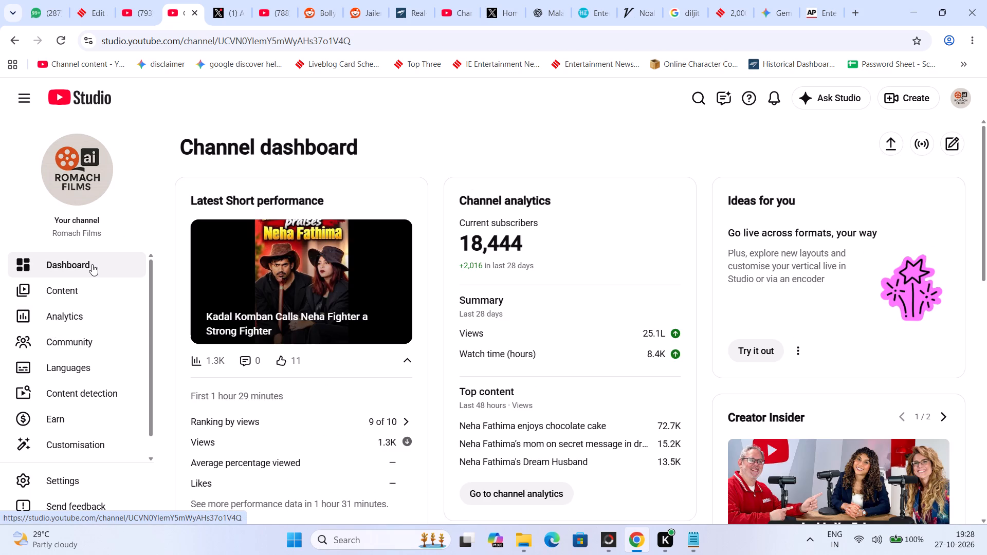